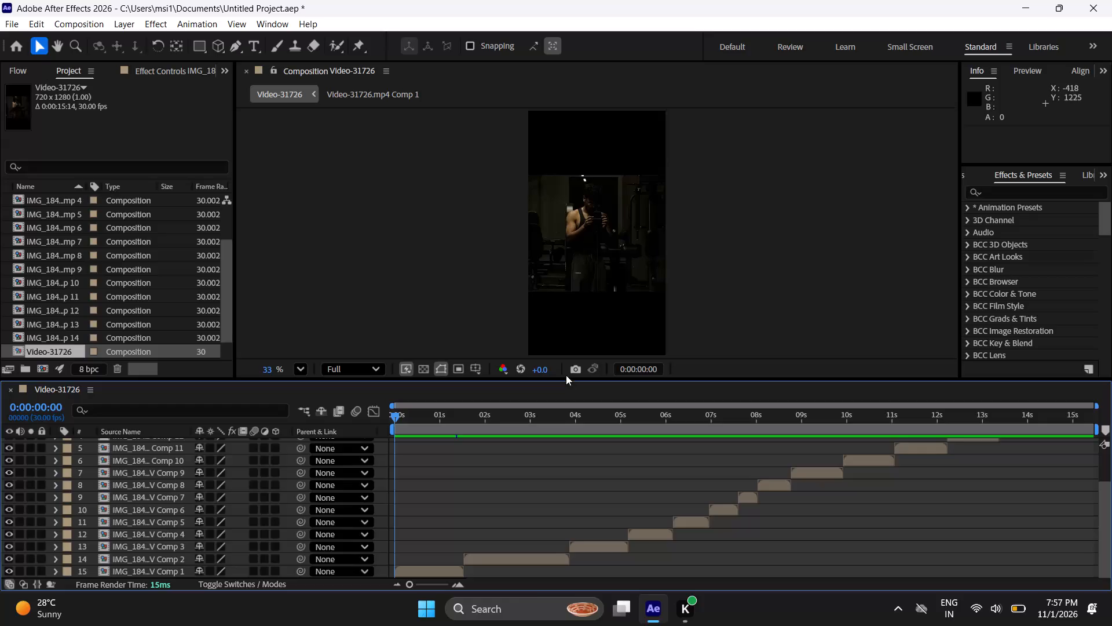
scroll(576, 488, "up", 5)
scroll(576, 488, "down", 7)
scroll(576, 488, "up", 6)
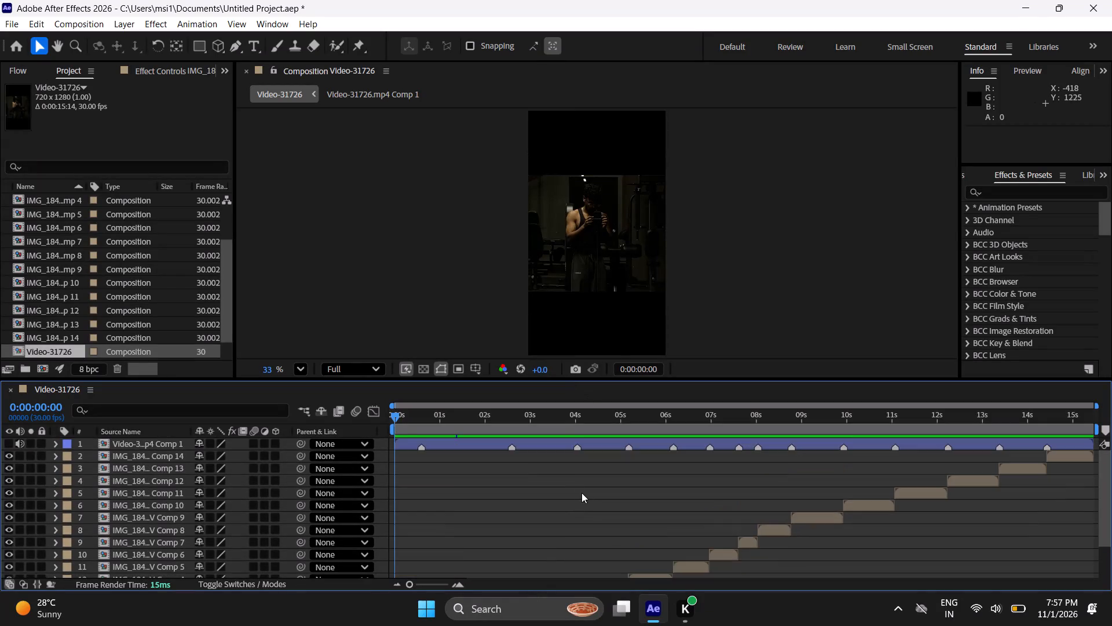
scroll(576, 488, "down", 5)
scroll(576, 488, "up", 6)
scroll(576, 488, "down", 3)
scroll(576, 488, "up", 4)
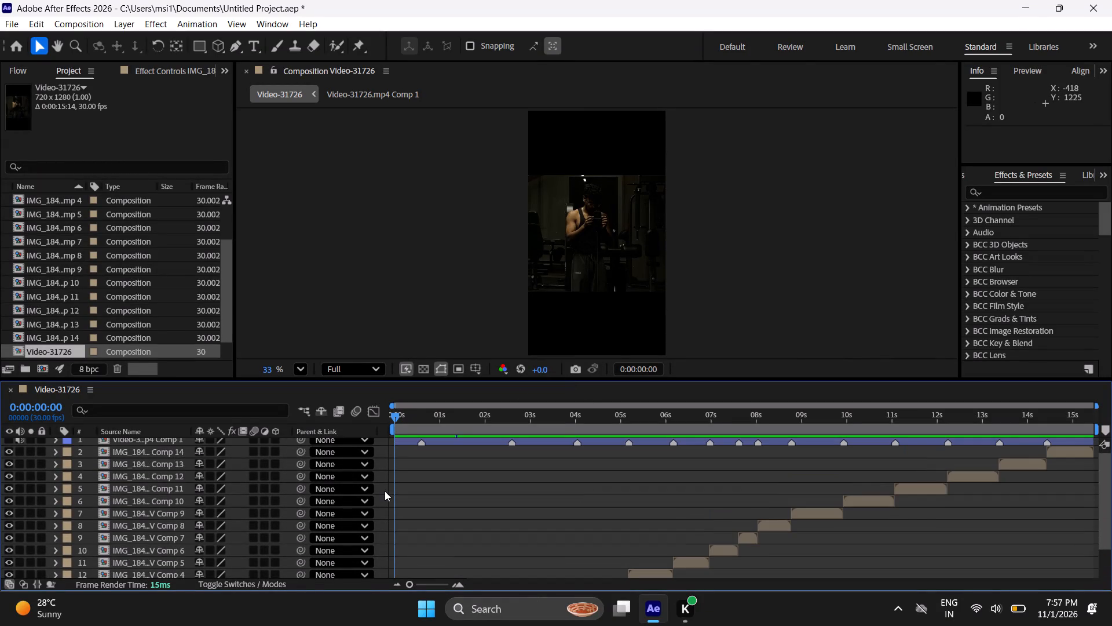
Play a preview of the Video-31726 composition to review the sequenced clips against the audio.
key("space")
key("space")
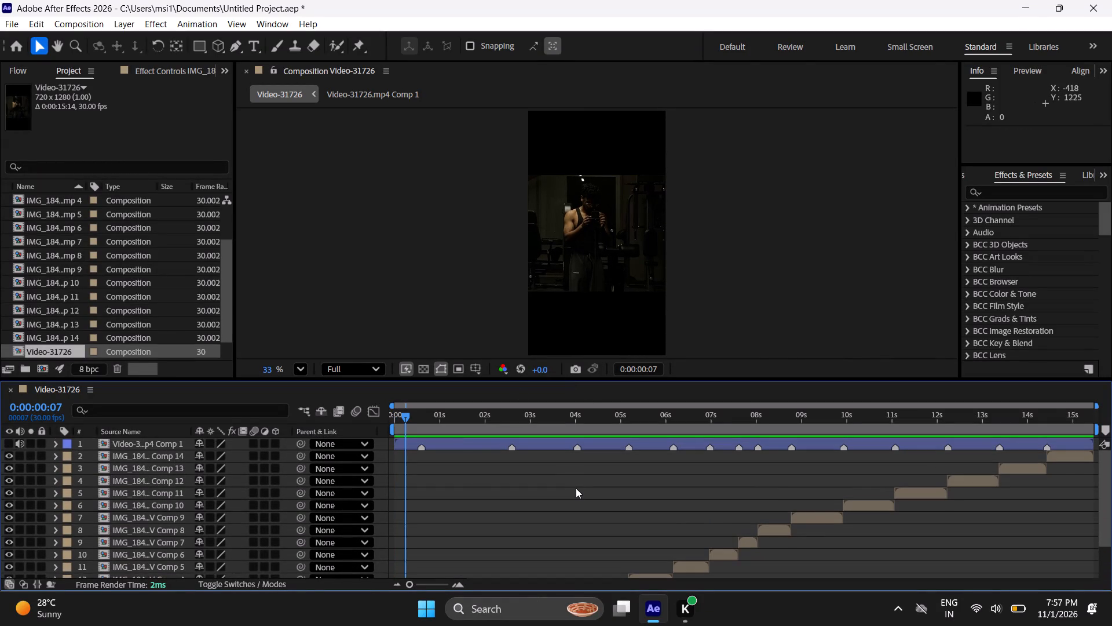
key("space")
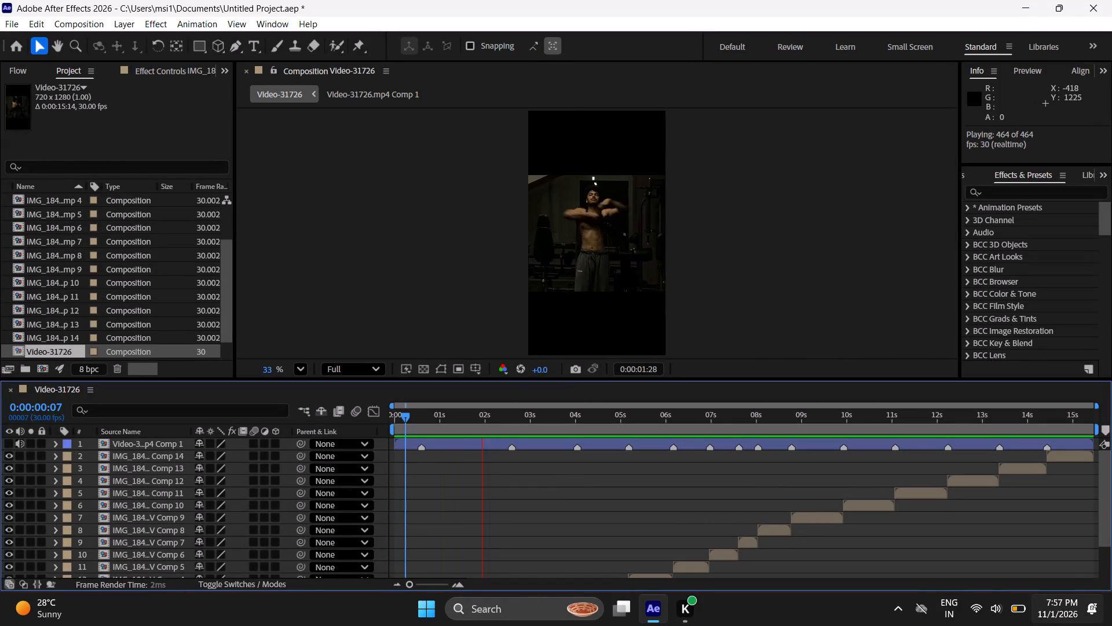
Raise the system volume to nearly maximum while the composition preview keeps playing.
left_click(1014, 620)
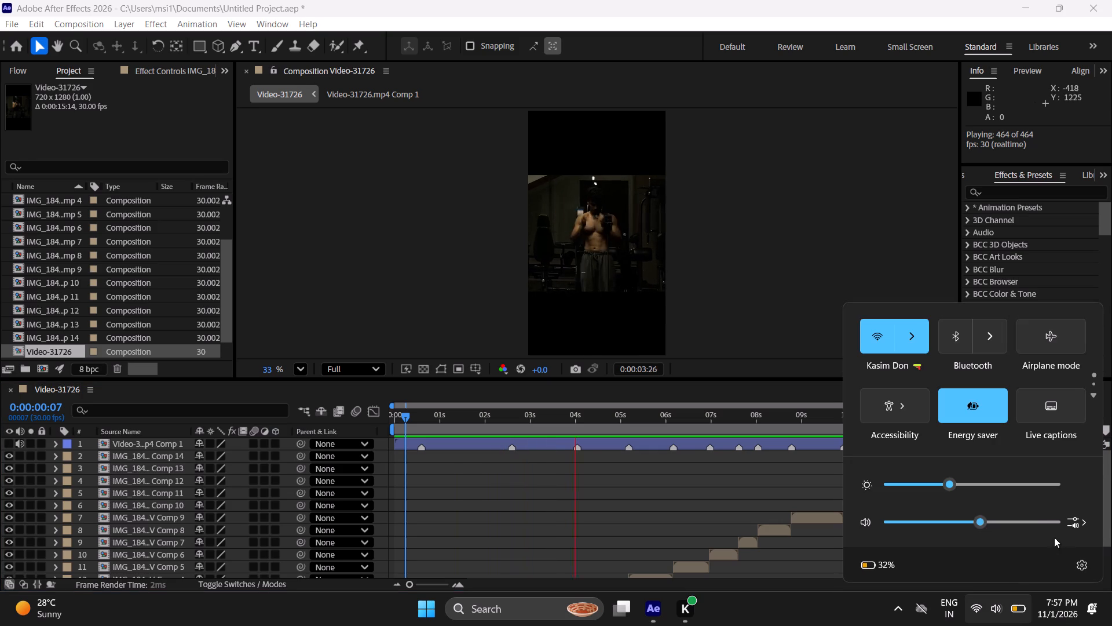
left_click_drag(1044, 520, 1087, 516)
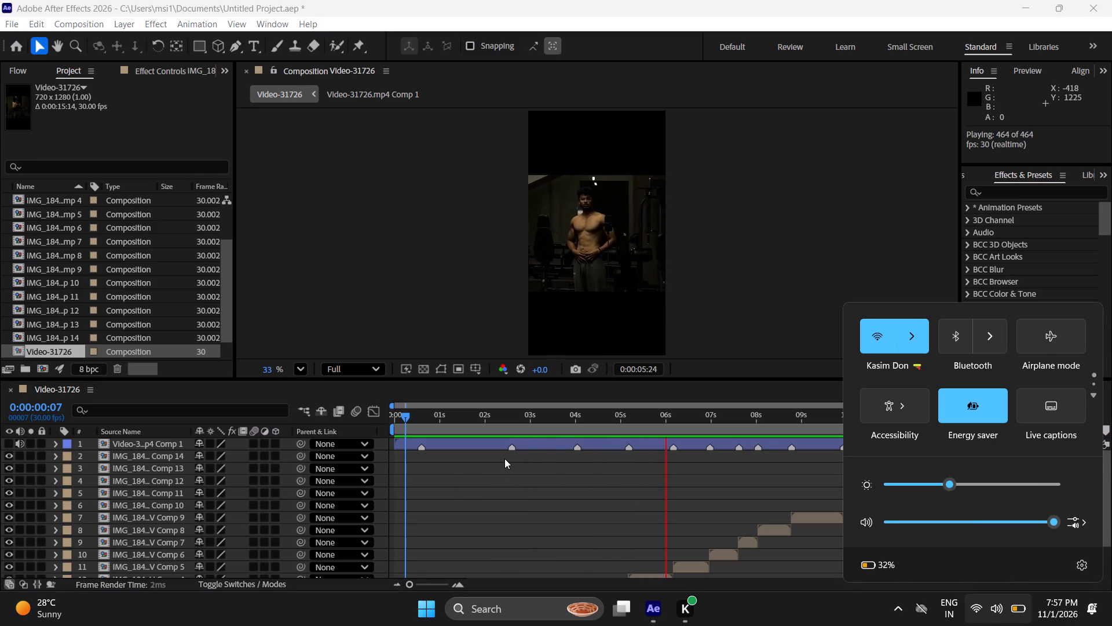
left_click(483, 512)
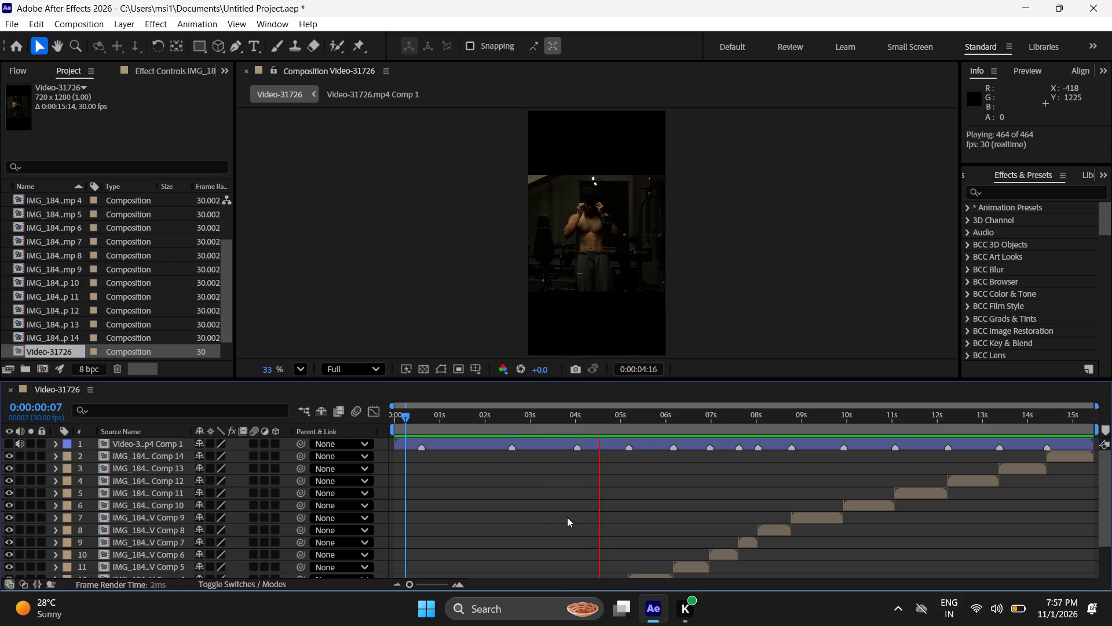
scroll(567, 517, "down", 1)
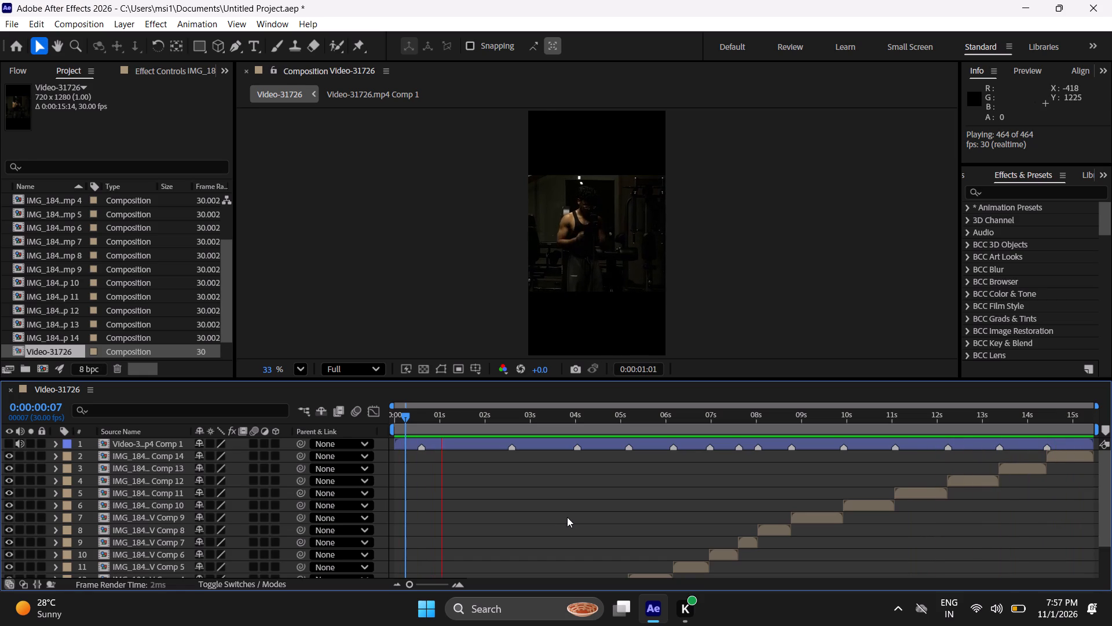
Show the reference layer Video-31726.mp4 Comp 1 and play its opening from the start of the composition.
key("space")
left_click_drag(441, 417, 359, 438)
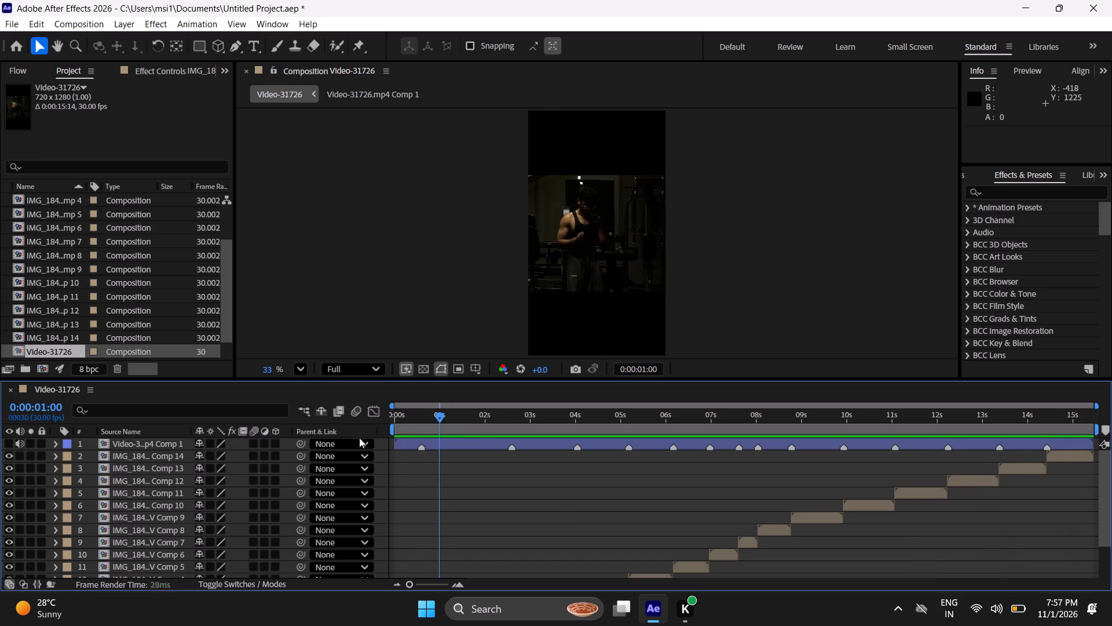
left_click_drag(359, 438, 322, 447)
left_click(8, 449)
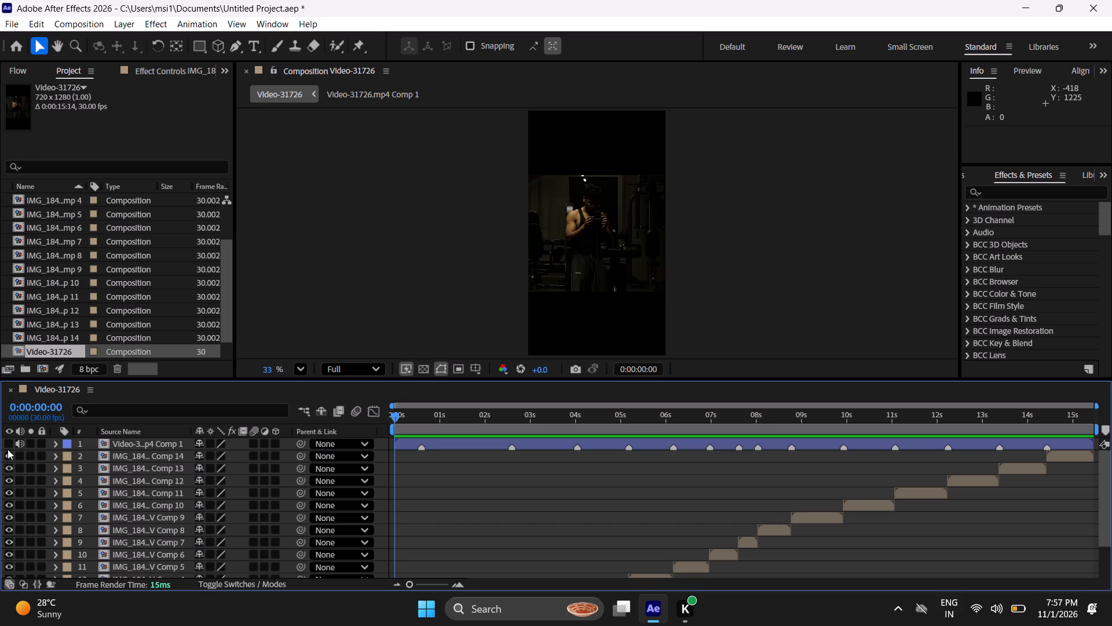
left_click(9, 445)
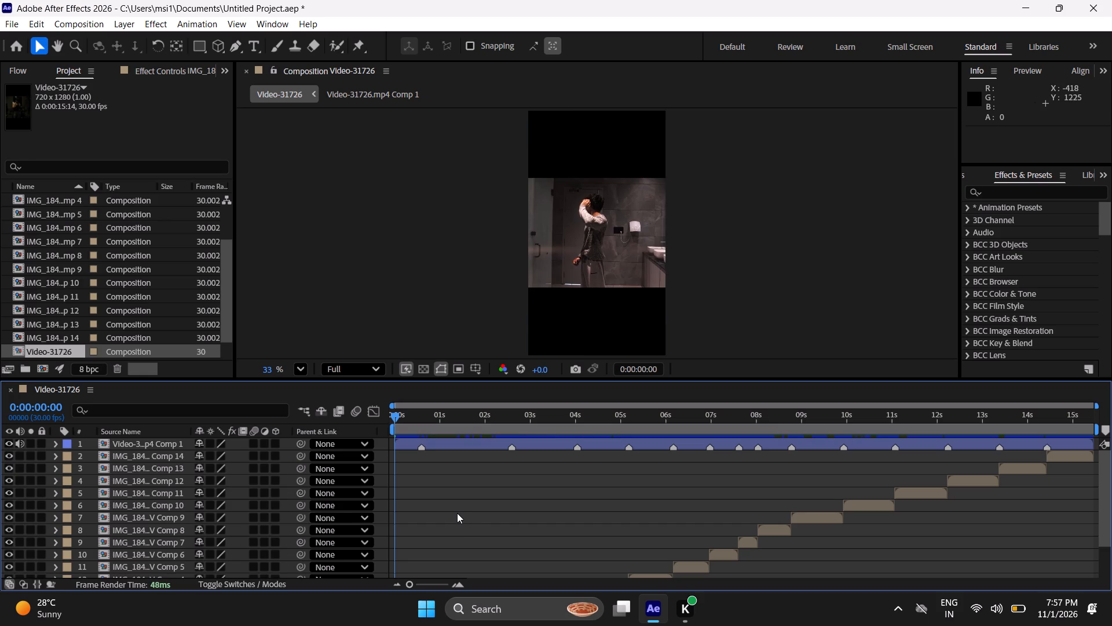
key("space")
key("space")
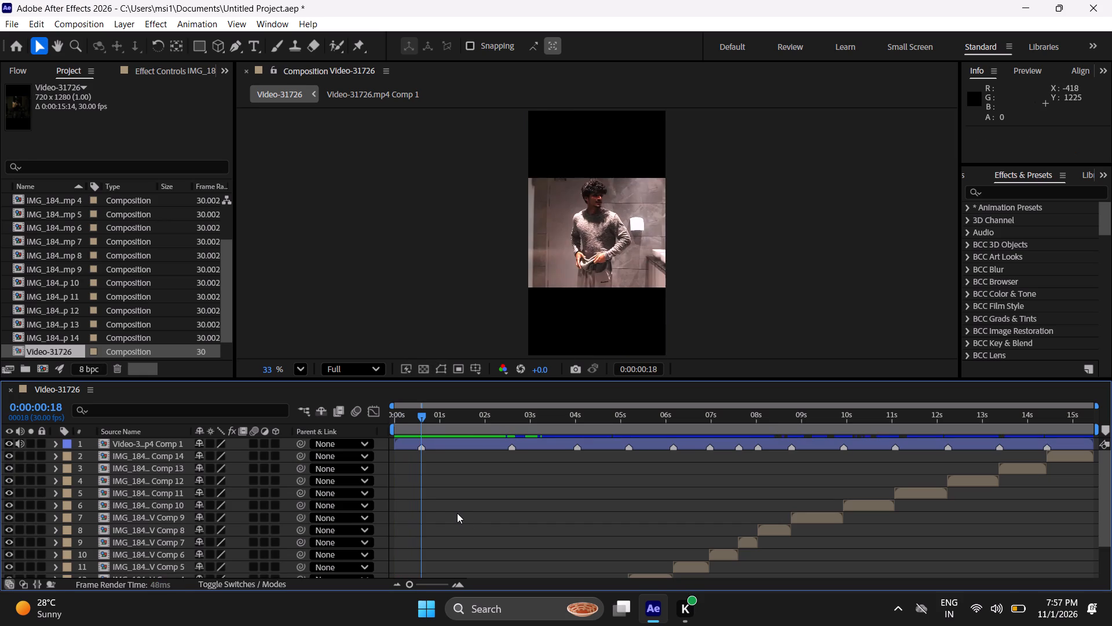
left_click_drag(418, 423, 323, 457)
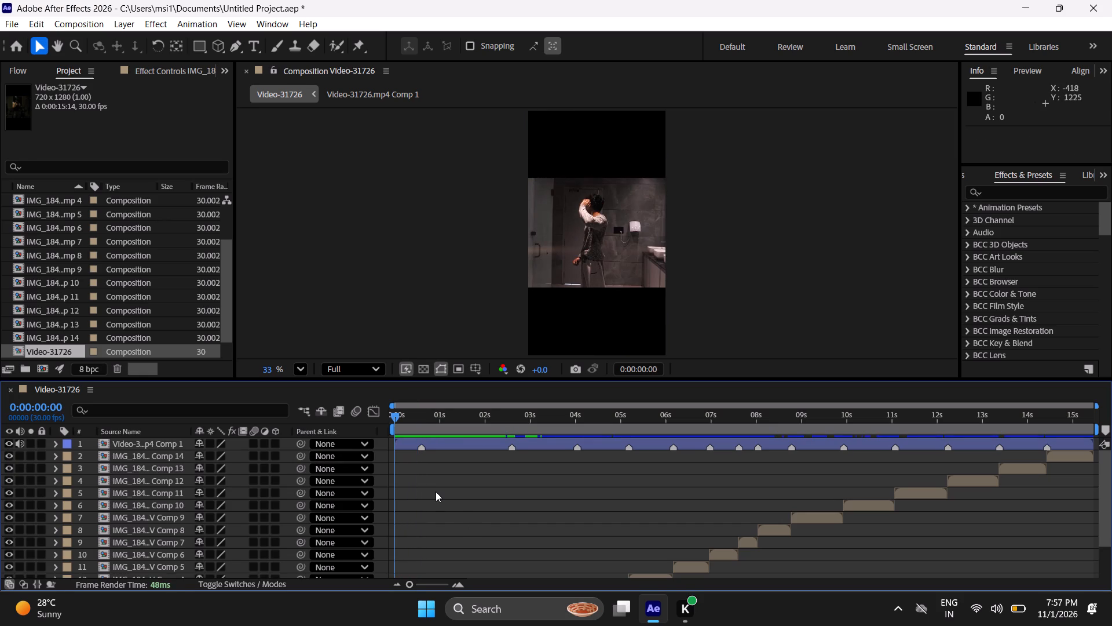
key("space")
key("space")
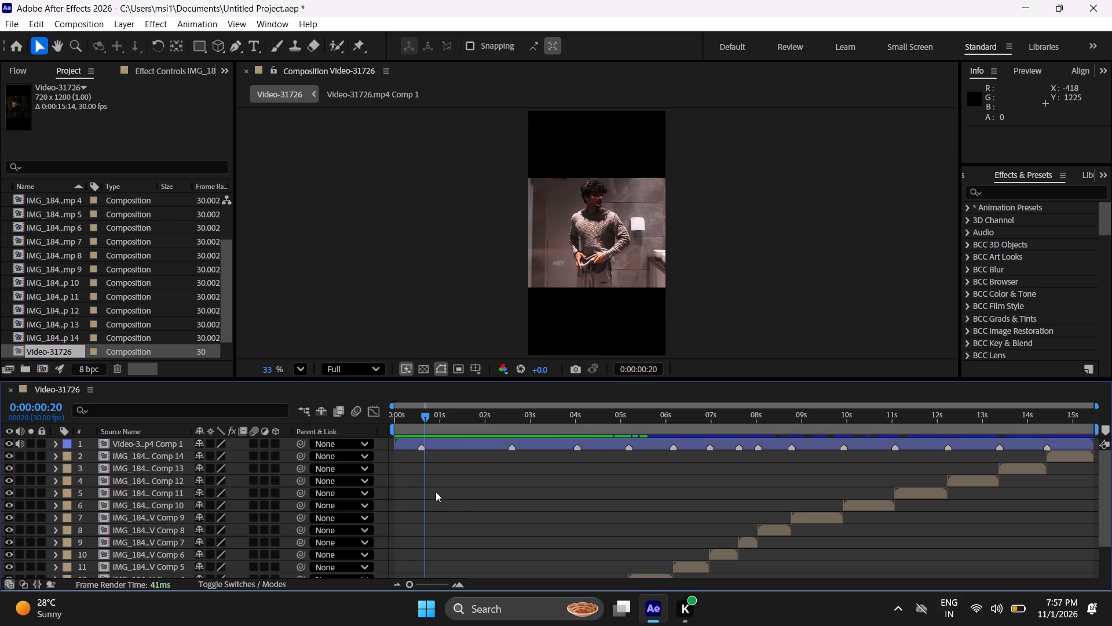
left_click(8, 442)
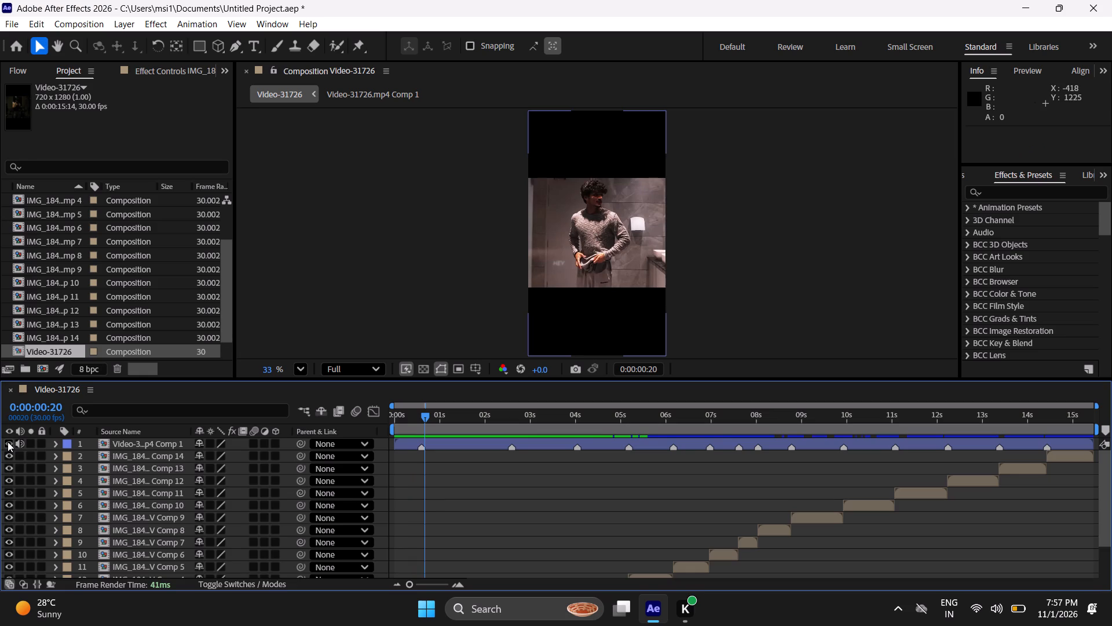
left_click_drag(423, 418, 277, 476)
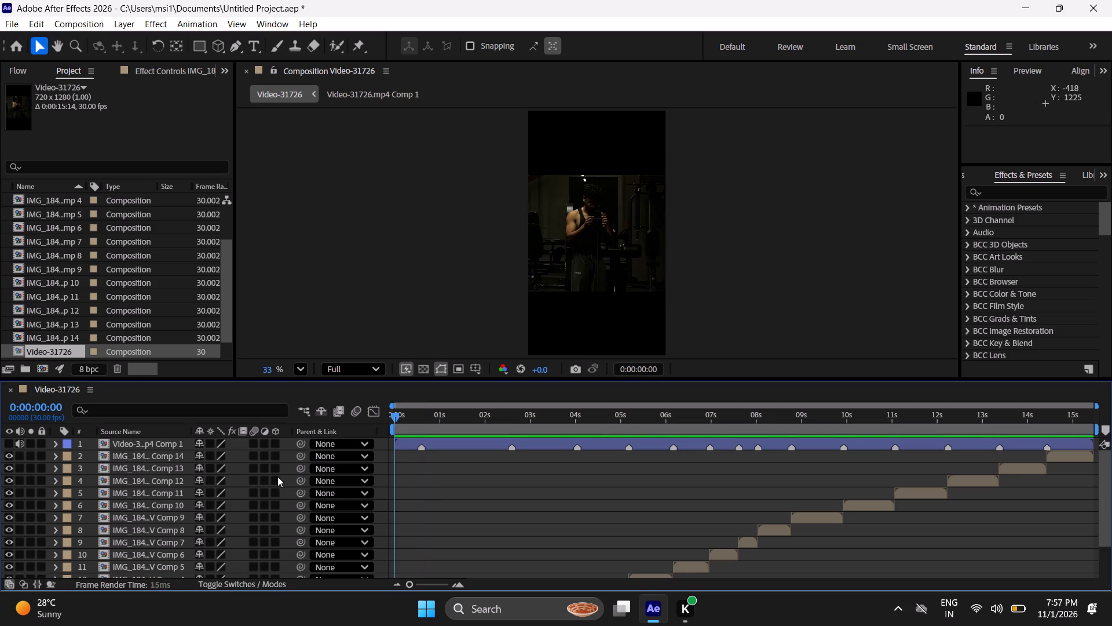
key("space")
key("space")
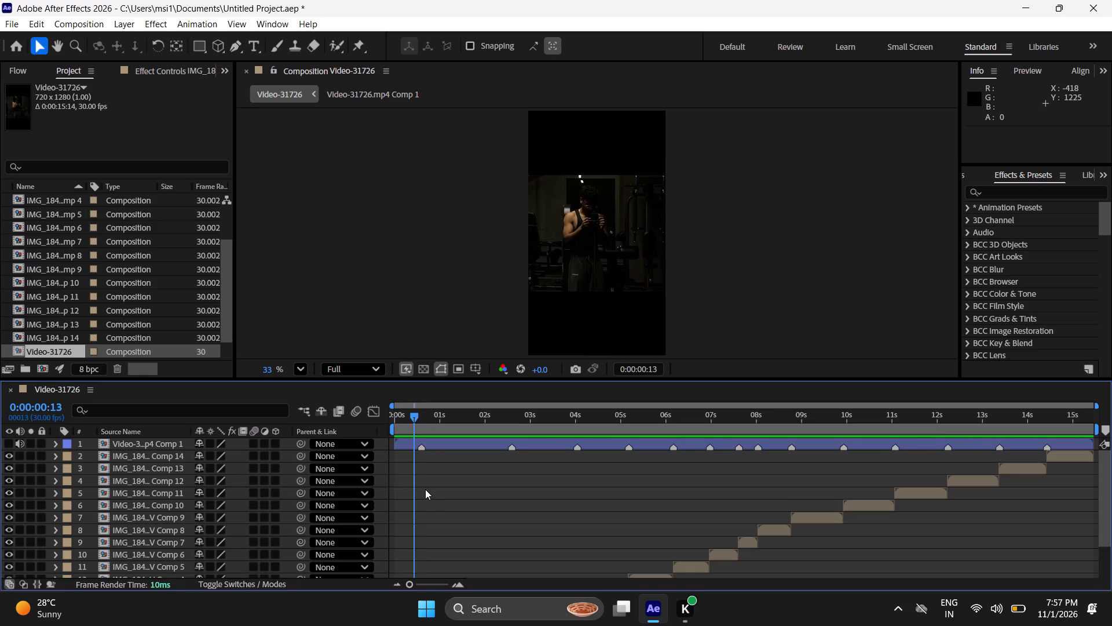
key("space")
key("space")
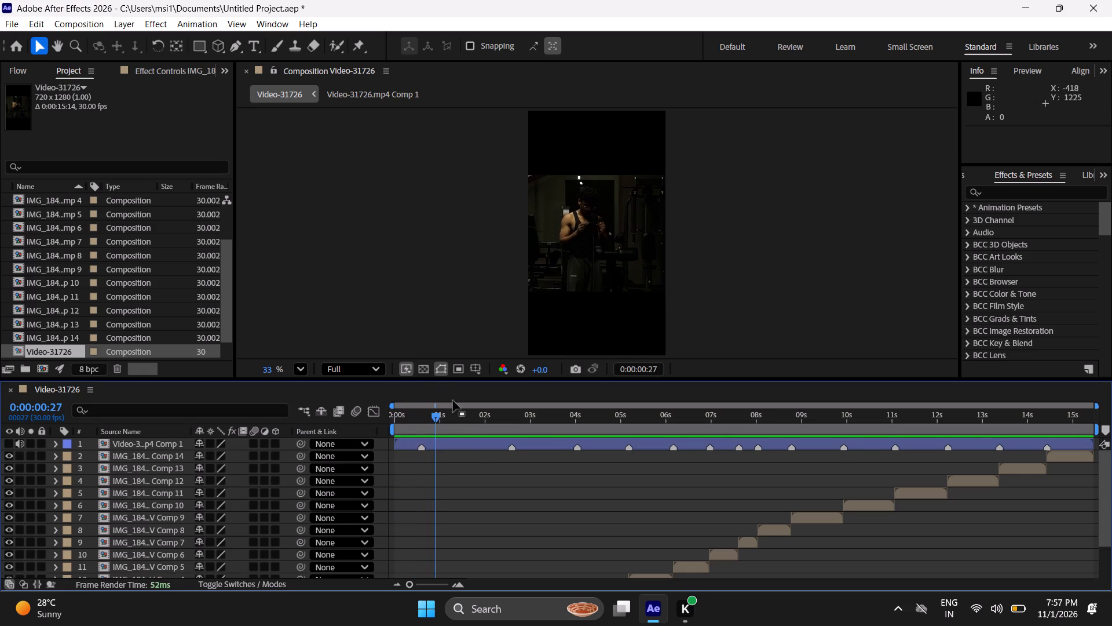
scroll(479, 533, "down", 6)
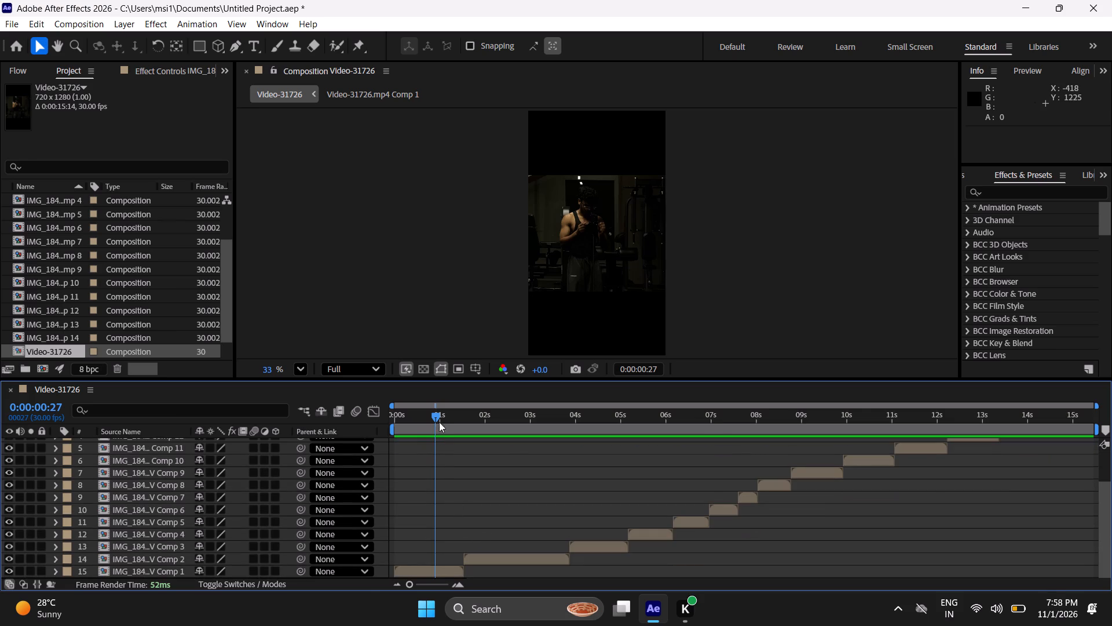
left_click_drag(438, 417, 275, 480)
key("space")
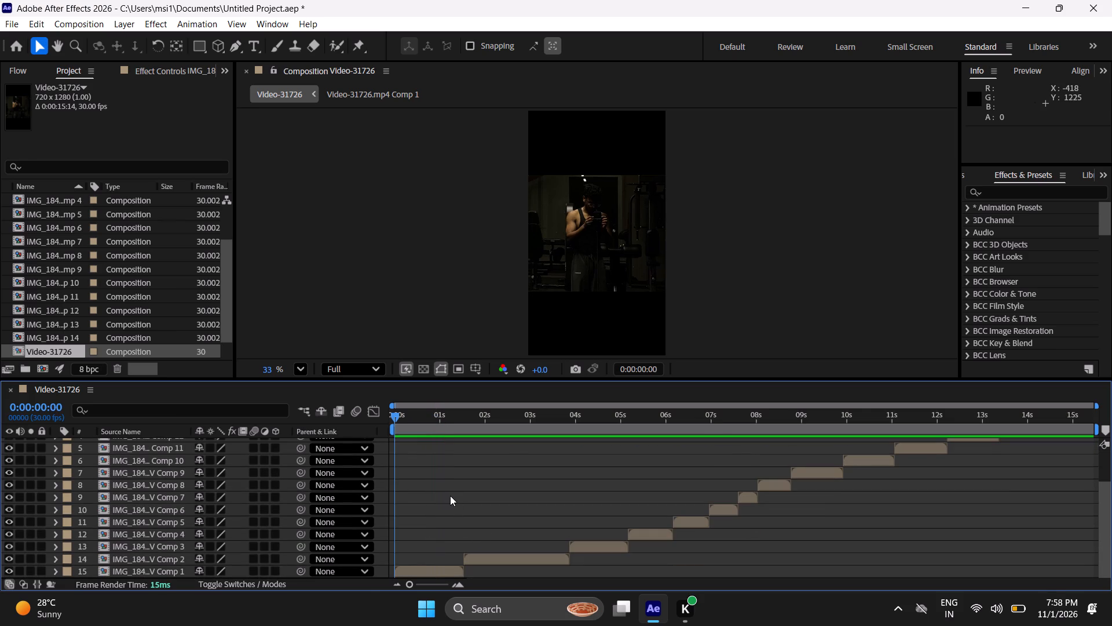
key("space")
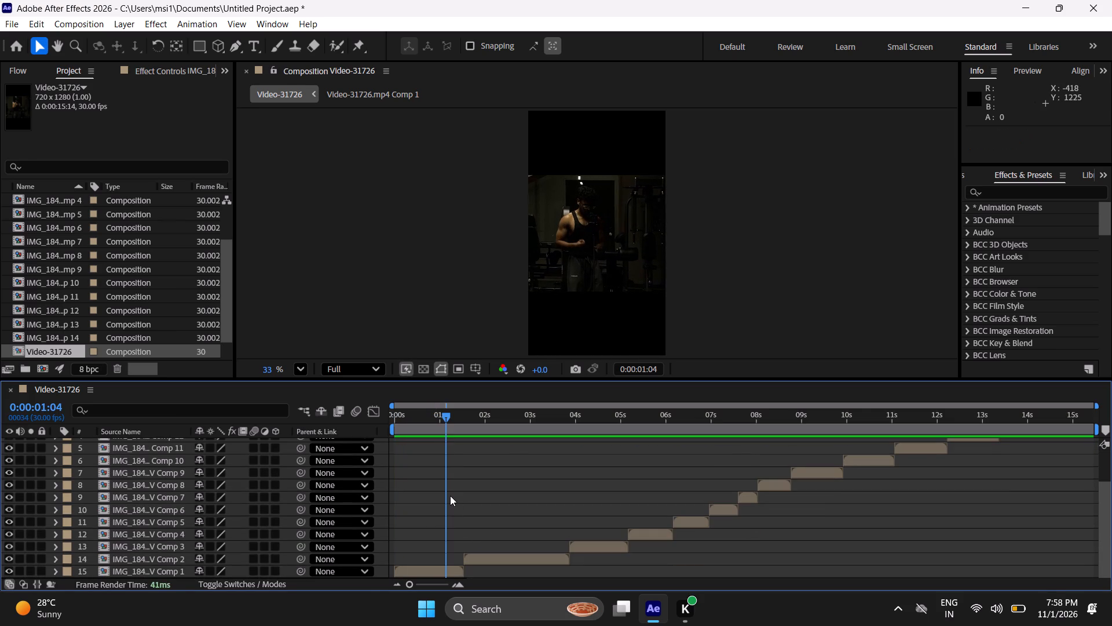
key("space")
key("space")
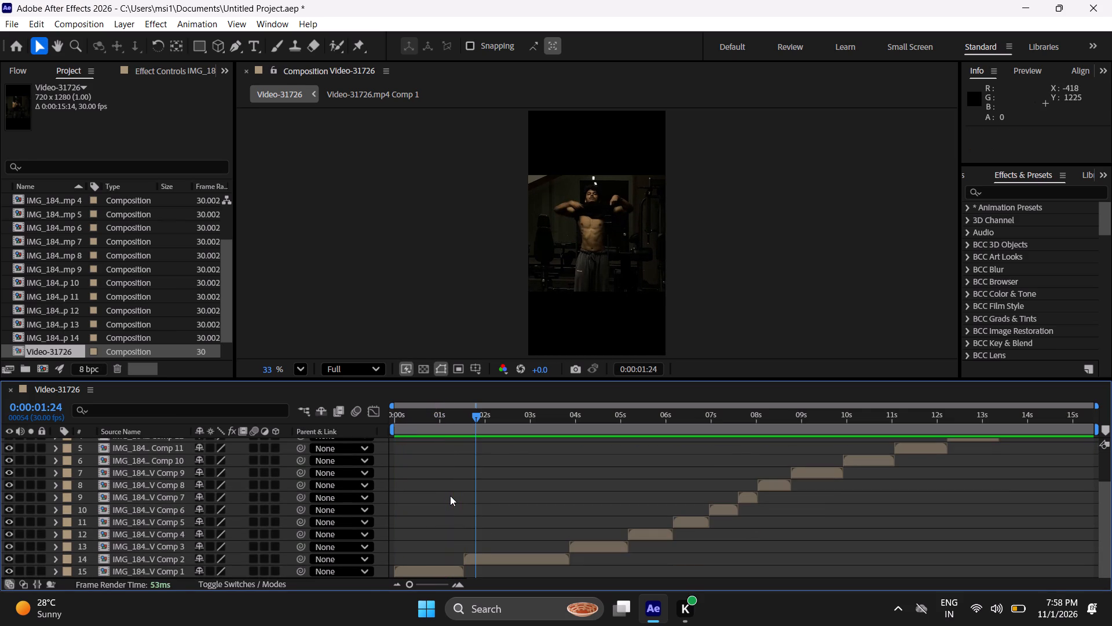
left_click_drag(471, 416, 291, 468)
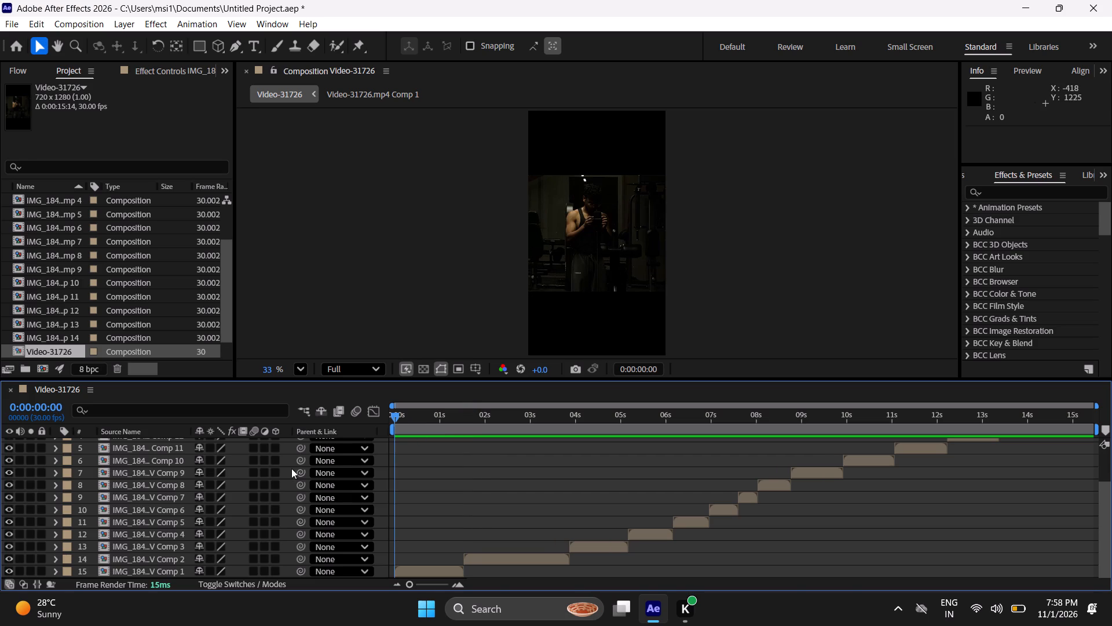
key("space")
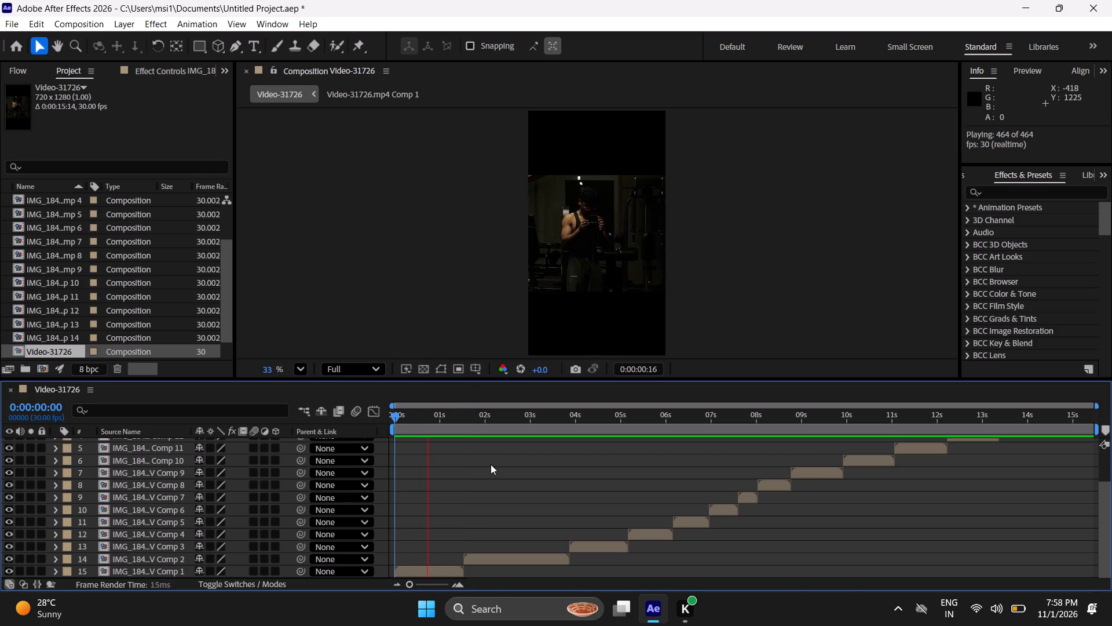
key("space")
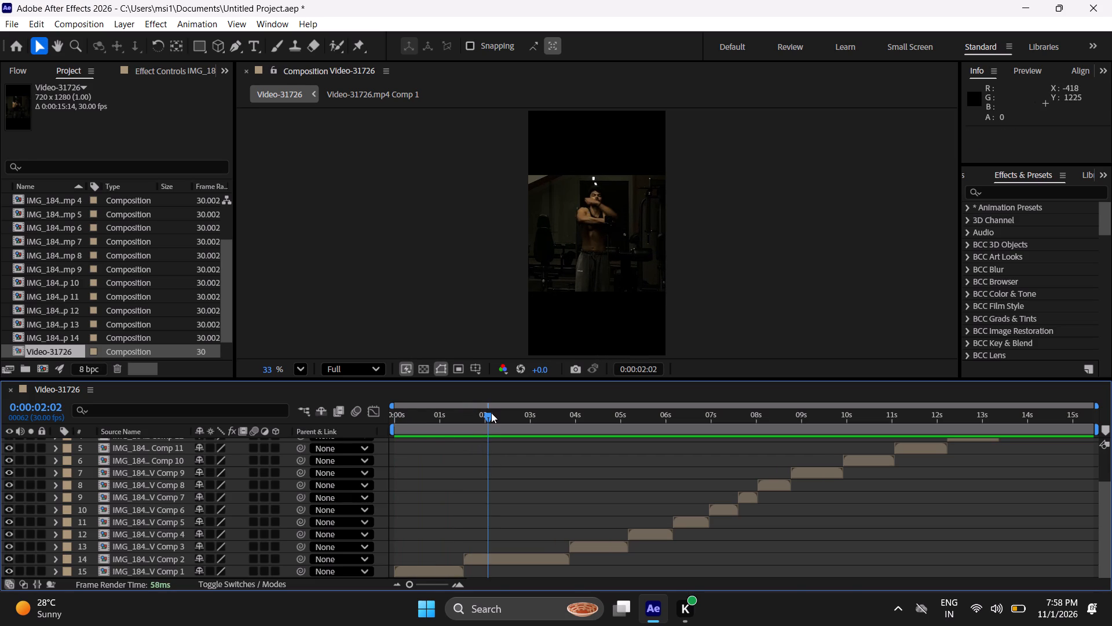
left_click_drag(491, 413, 231, 505)
key("space")
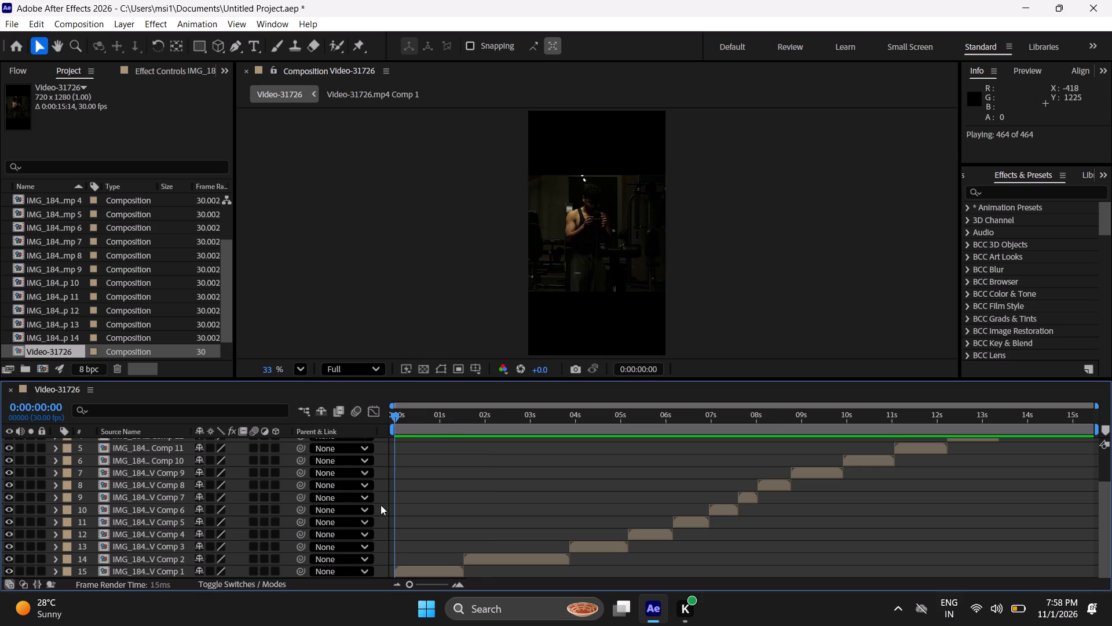
key("space")
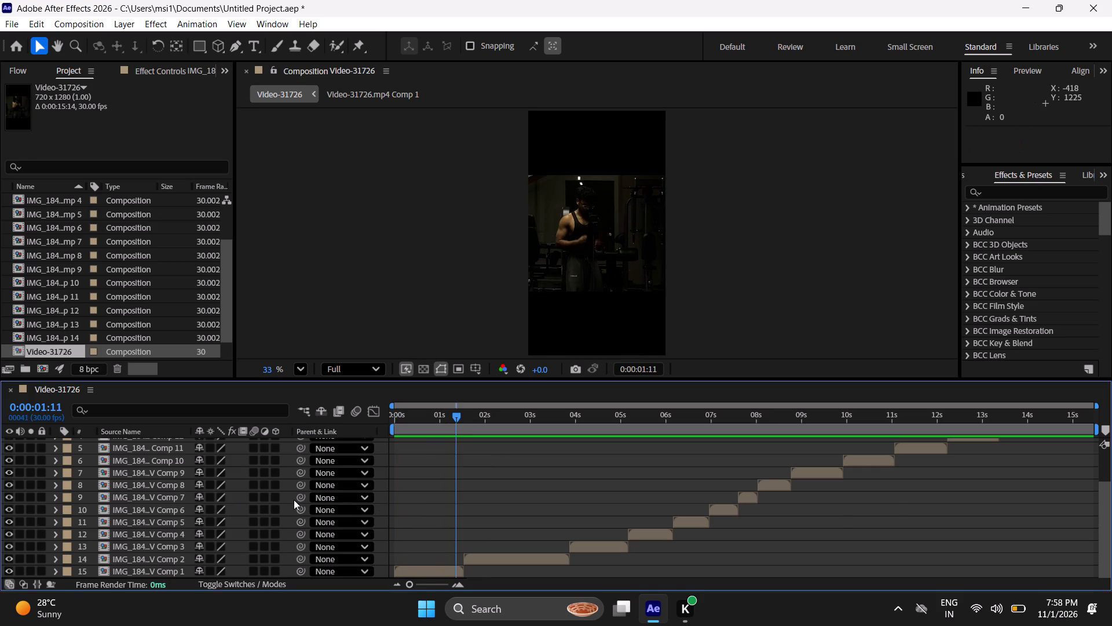
Show the reference layer again and replay its opening captioned shot from the start to compare the motion.
scroll(294, 500, "up", 4)
left_click(8, 445)
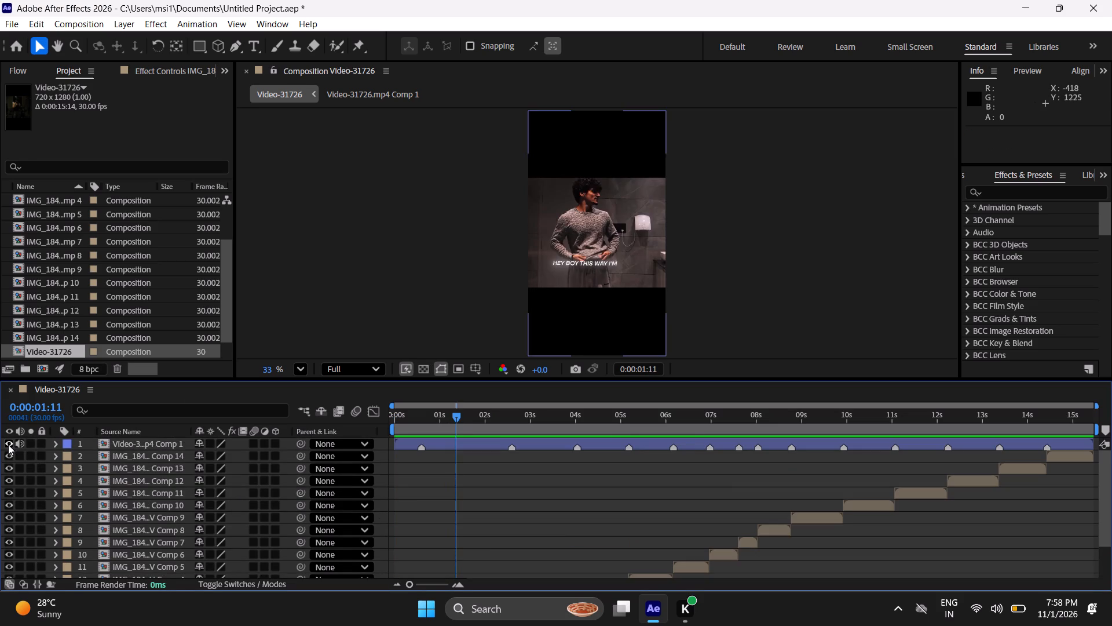
key("space")
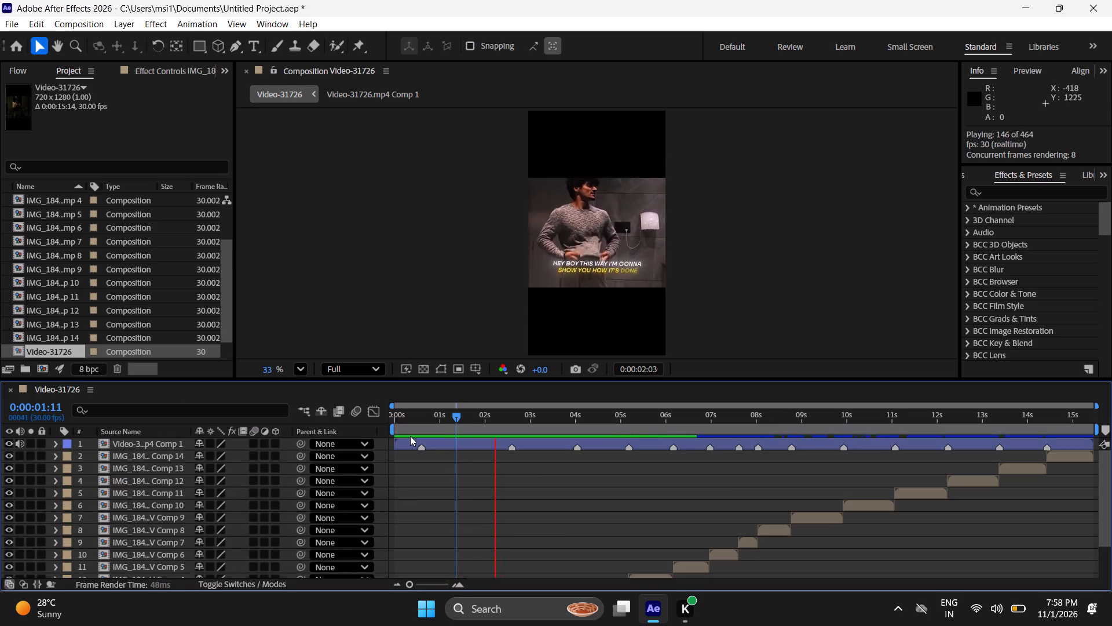
left_click_drag(453, 434, 394, 460)
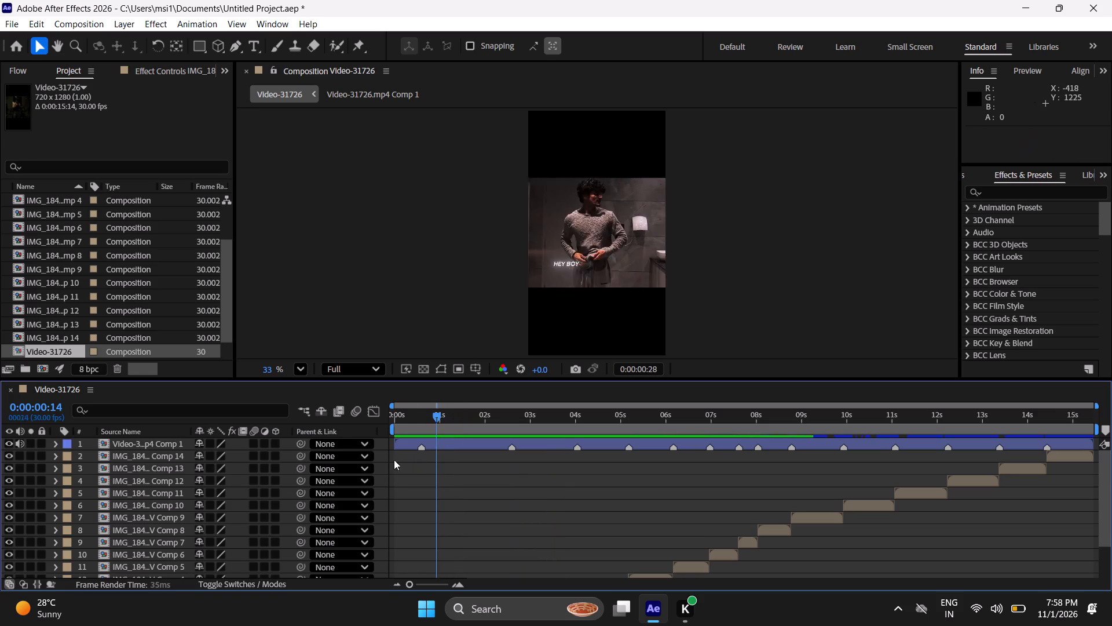
left_click_drag(394, 460, 367, 465)
key("space")
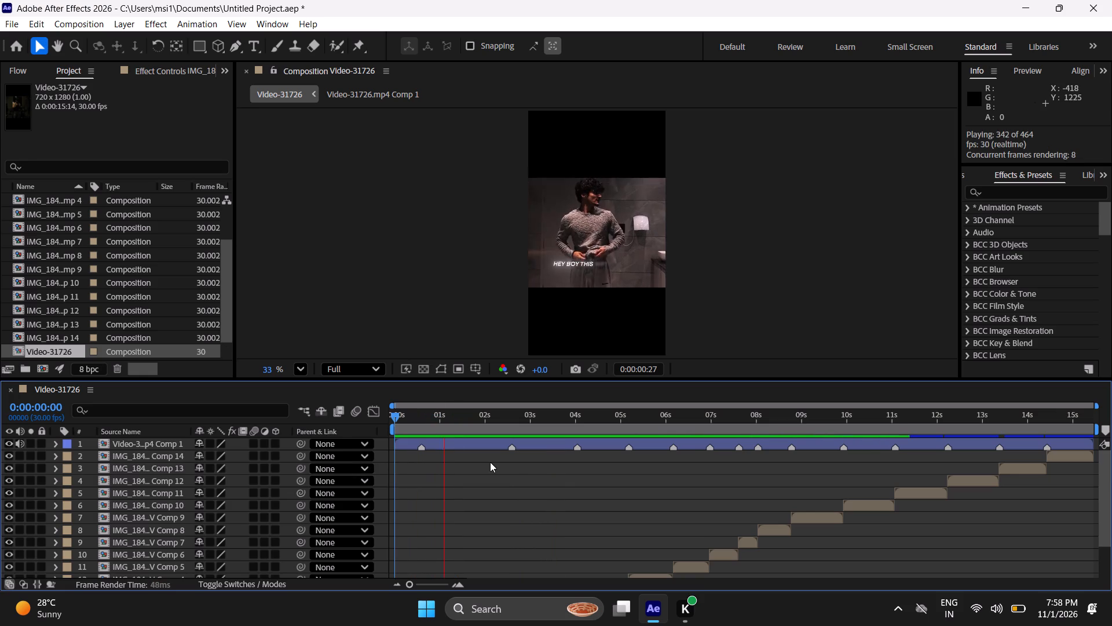
key("space")
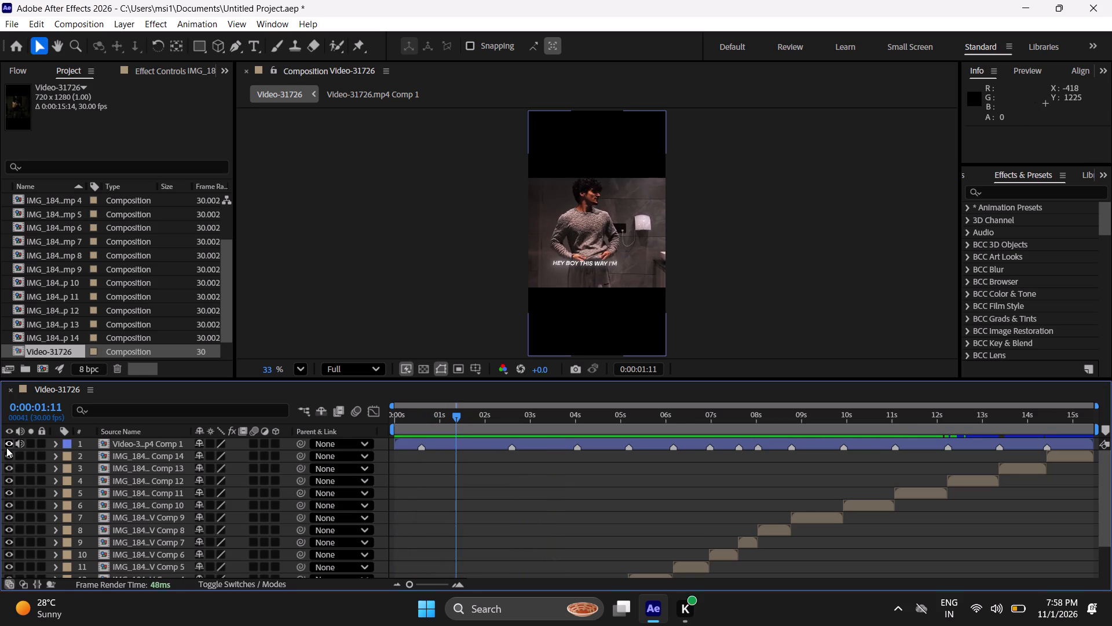
Hide the reference layer and replay the first two gym clips from the start to compare them with the reference.
left_click(6, 447)
left_click_drag(454, 437, 258, 541)
left_click_drag(444, 421, 294, 504)
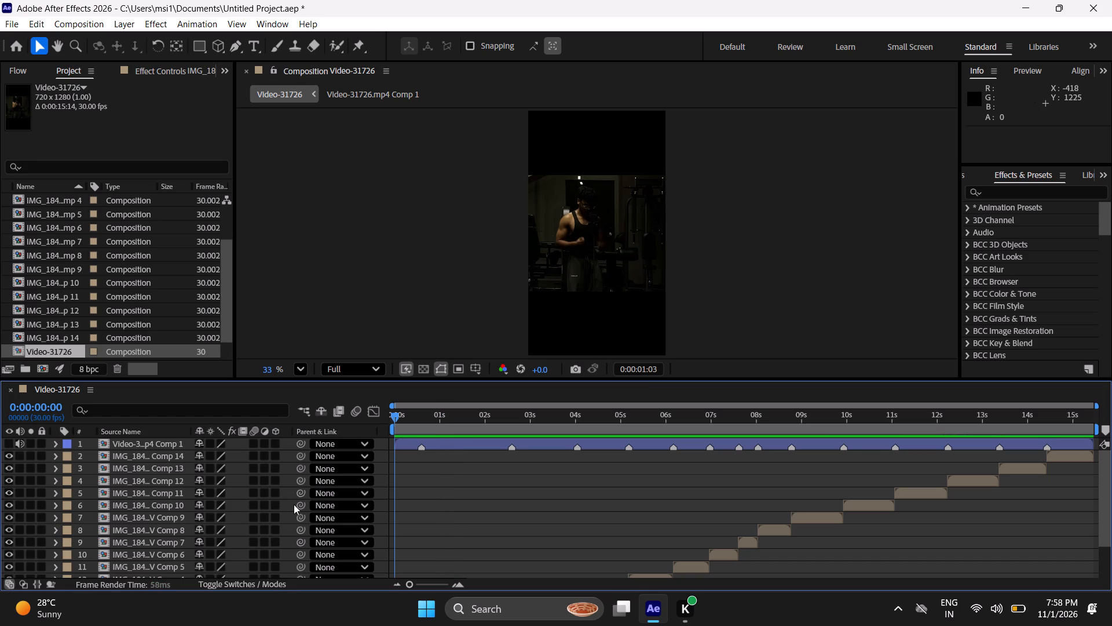
scroll(422, 481, "down", 3)
key("space")
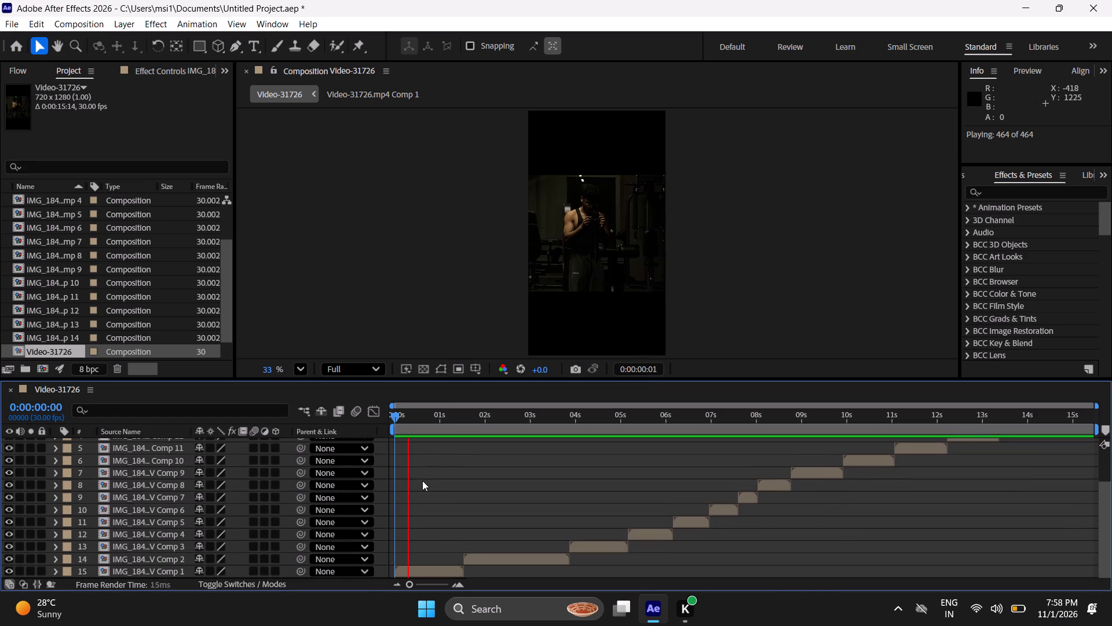
key("space")
left_click_drag(420, 425, 396, 443)
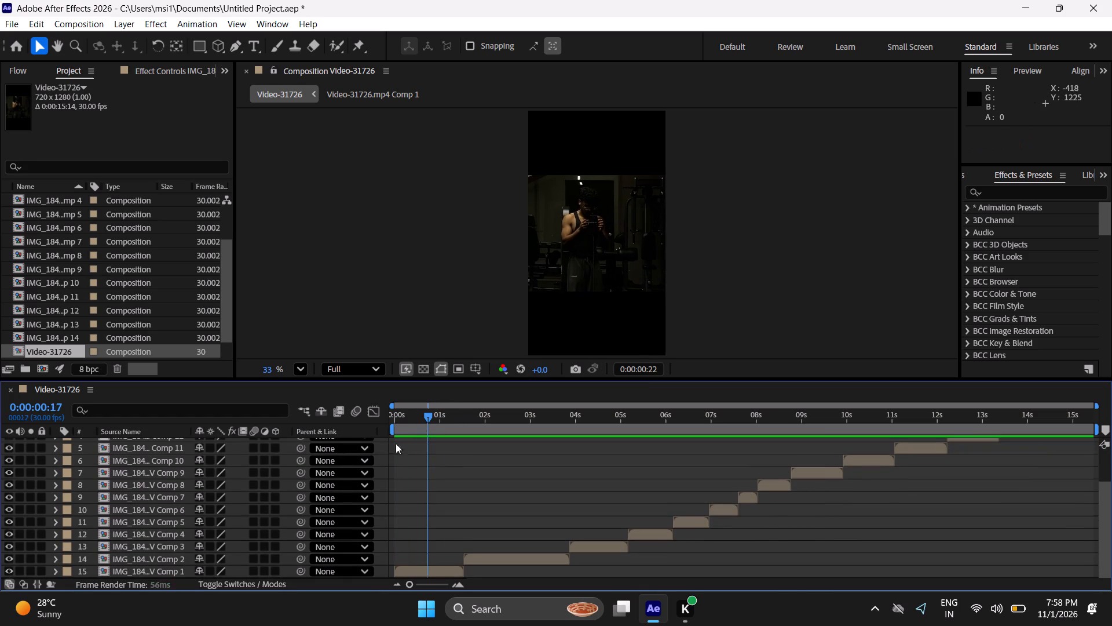
left_click_drag(396, 443, 326, 476)
key("space")
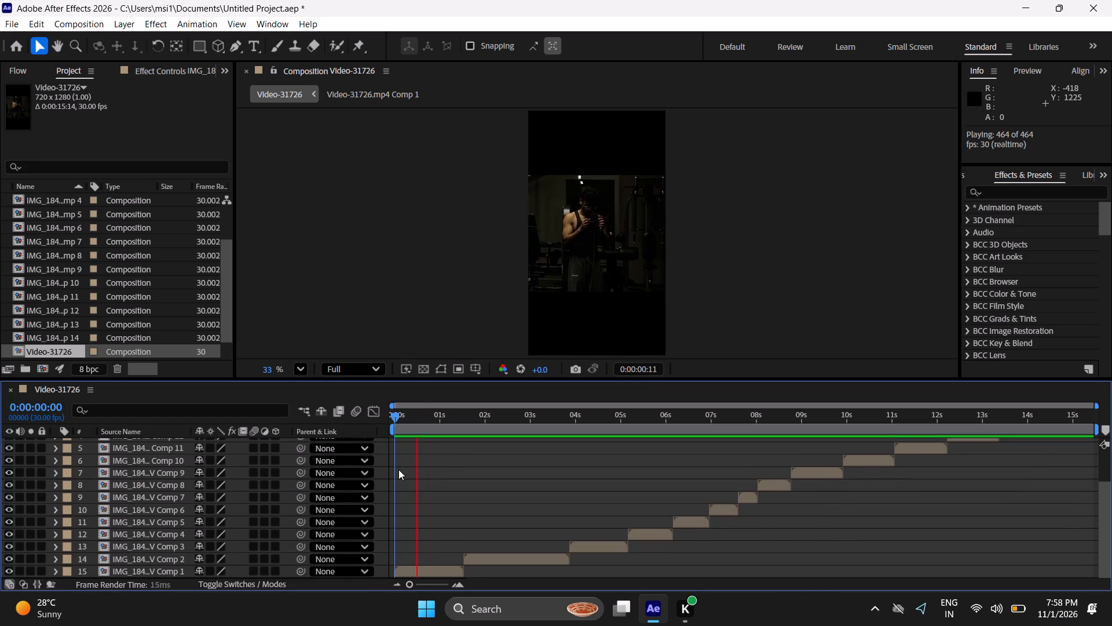
key("space")
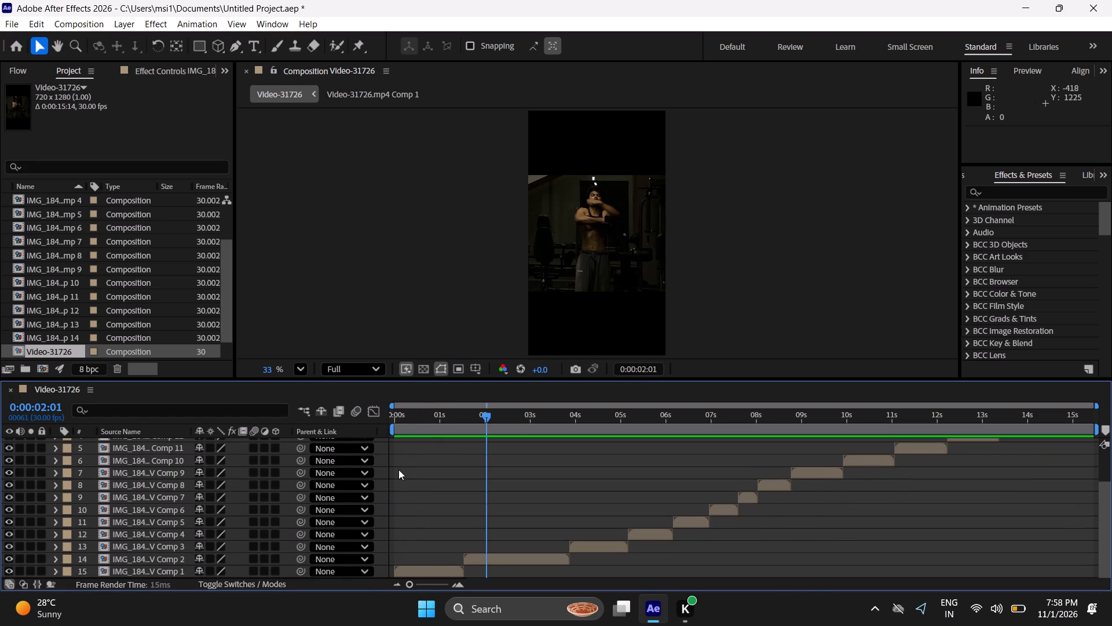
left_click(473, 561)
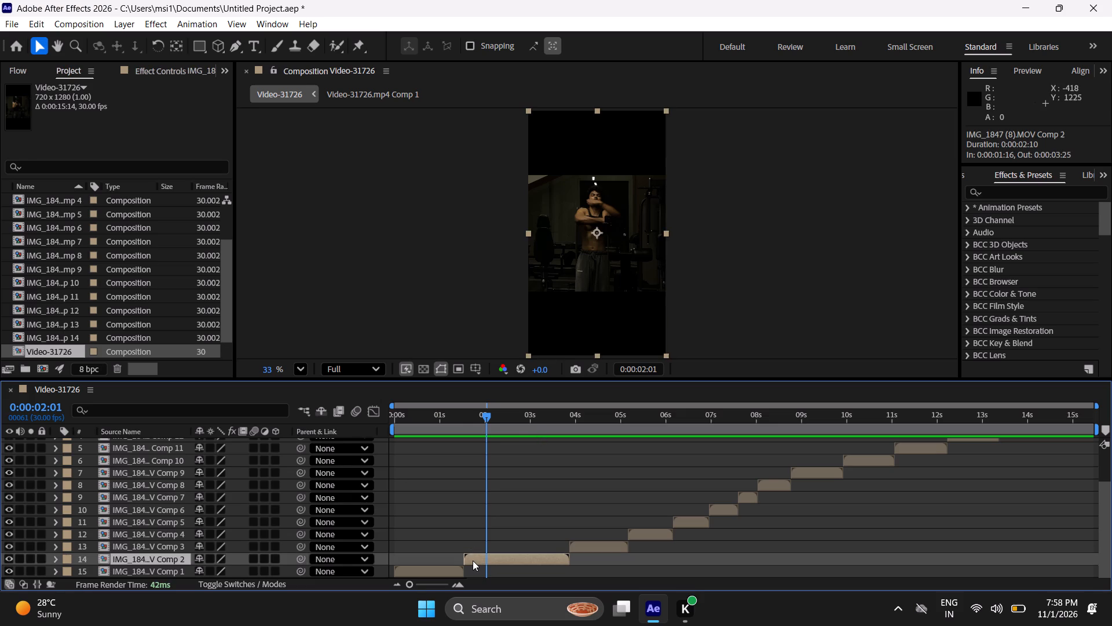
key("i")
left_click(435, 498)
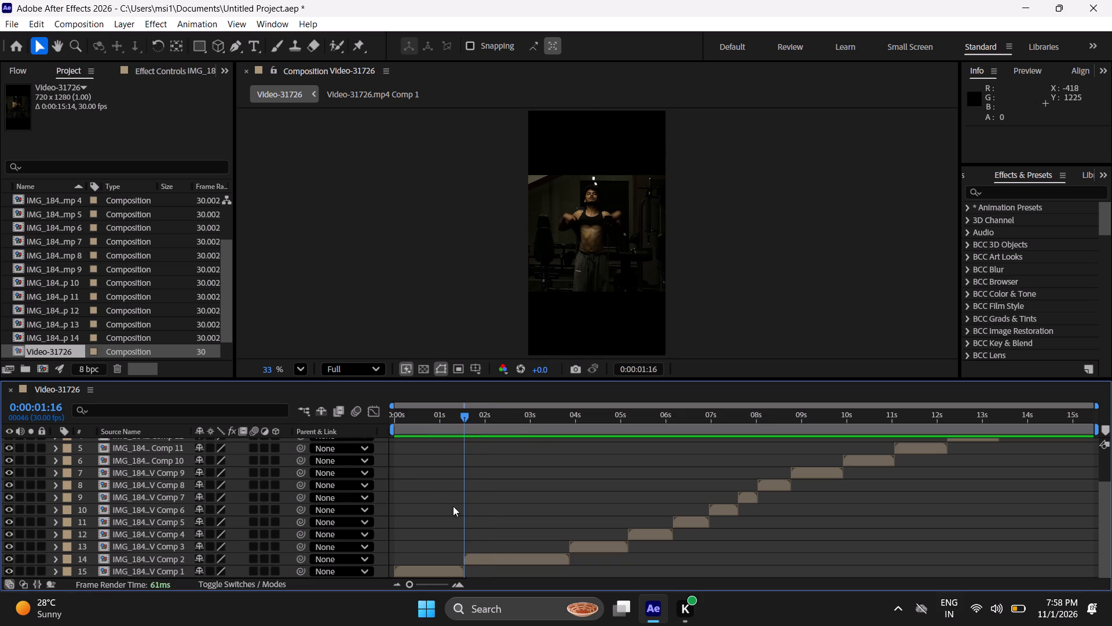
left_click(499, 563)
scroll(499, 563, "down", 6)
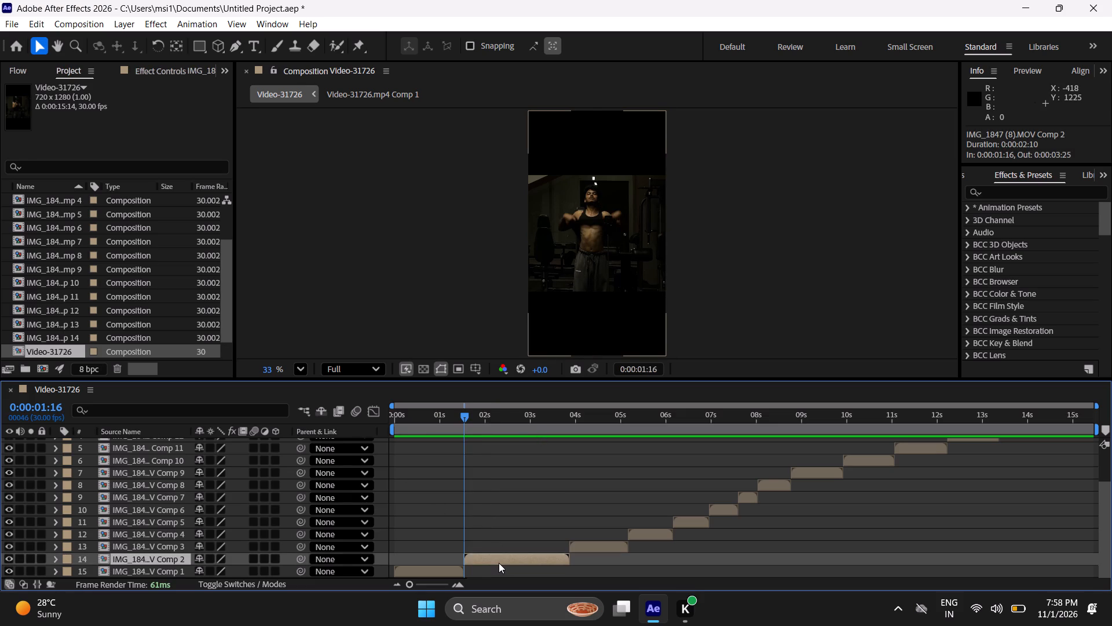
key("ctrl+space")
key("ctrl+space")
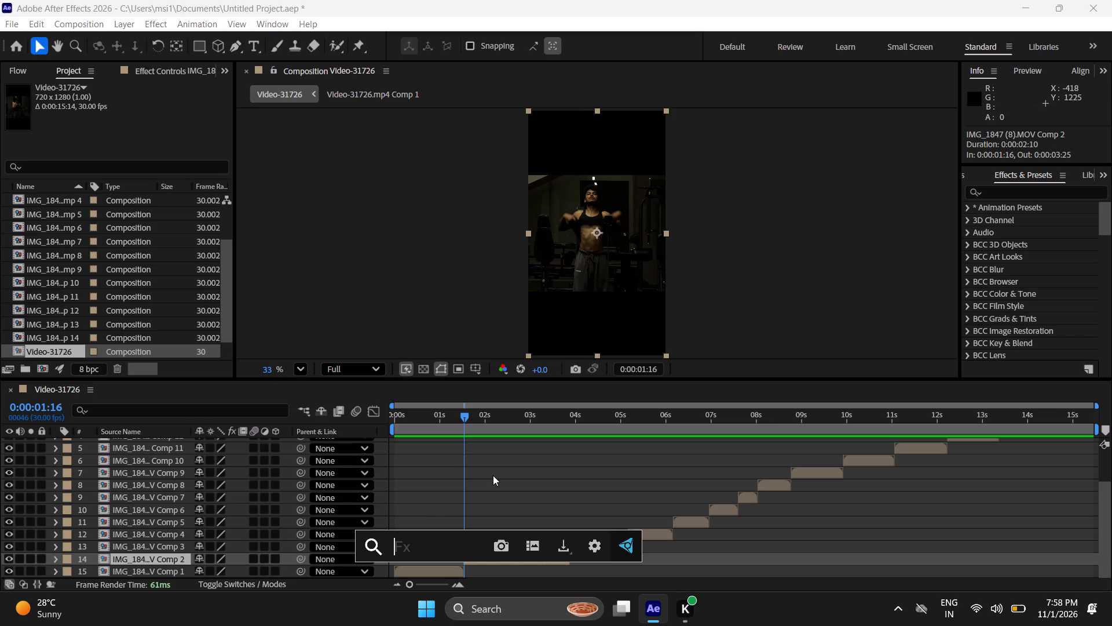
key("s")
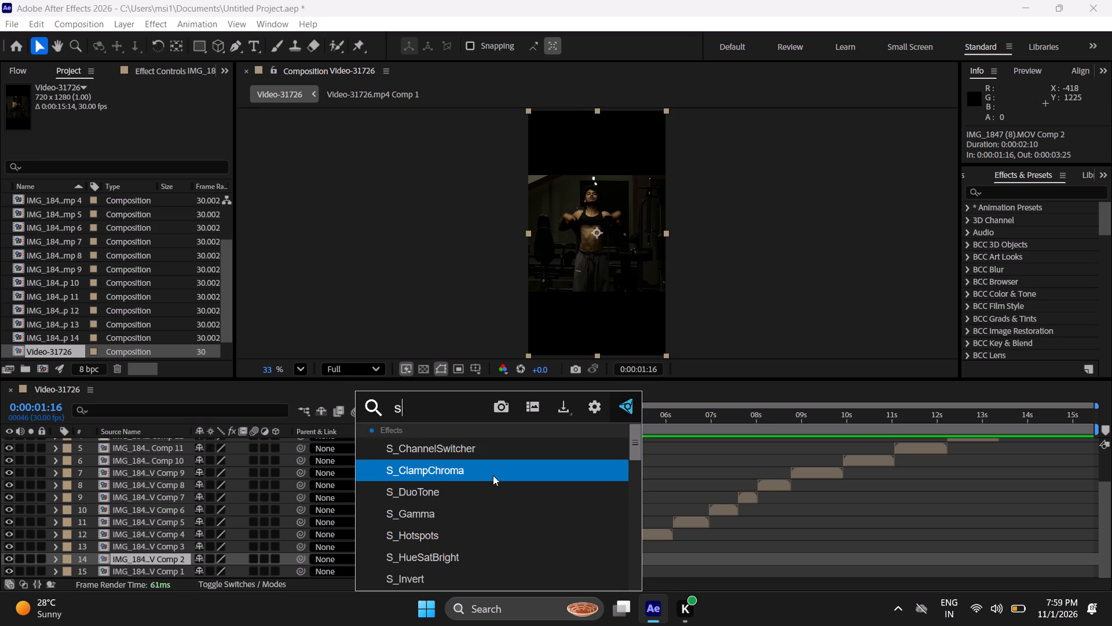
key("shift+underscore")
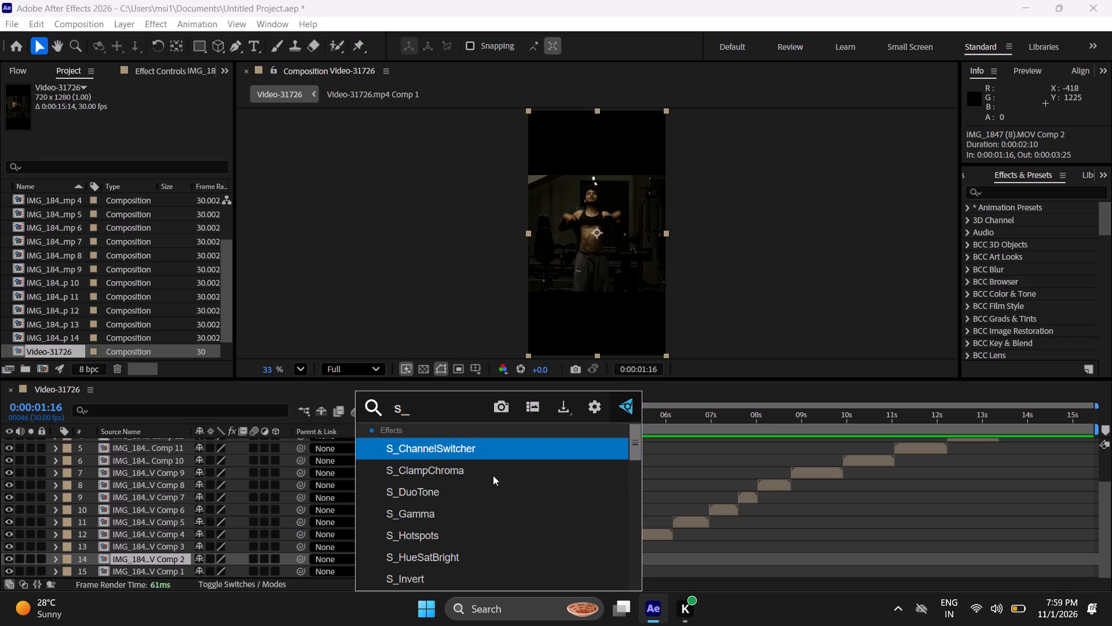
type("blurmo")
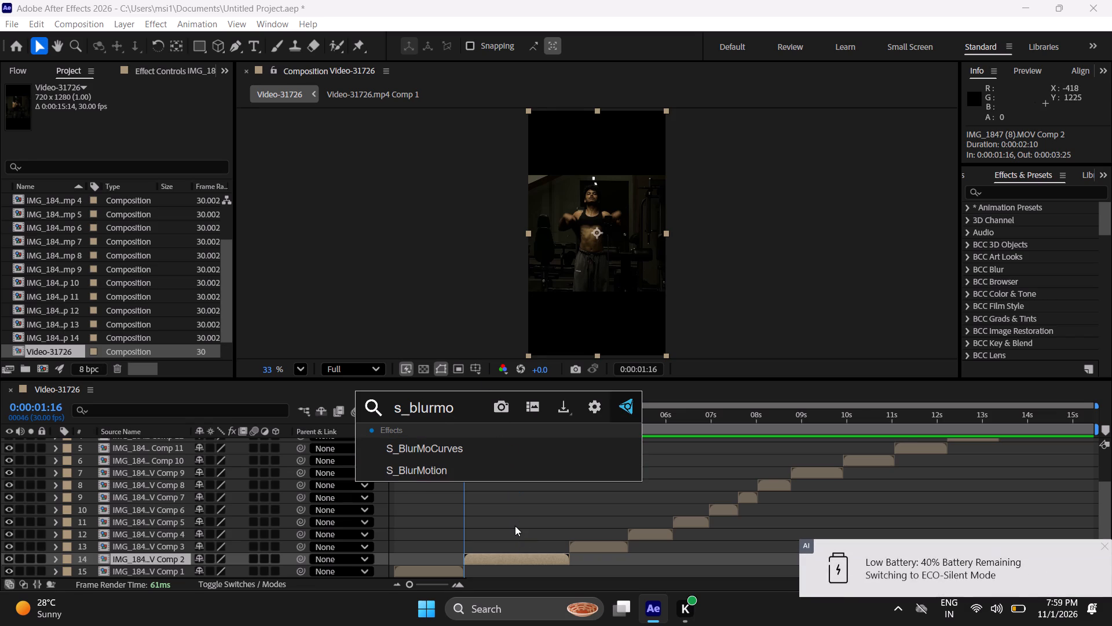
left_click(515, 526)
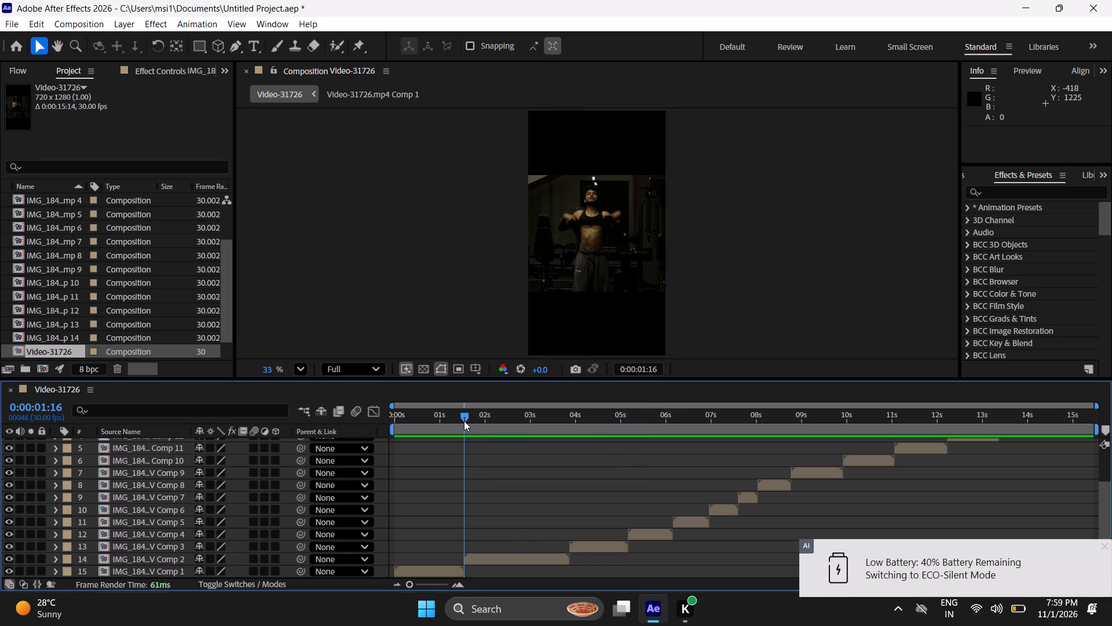
Apply the S_BlurMoCurves effect to the IMG_1847 (8).MOV Comp 2 clip, with the playhead at the clip's start.
left_click_drag(464, 421, 501, 425)
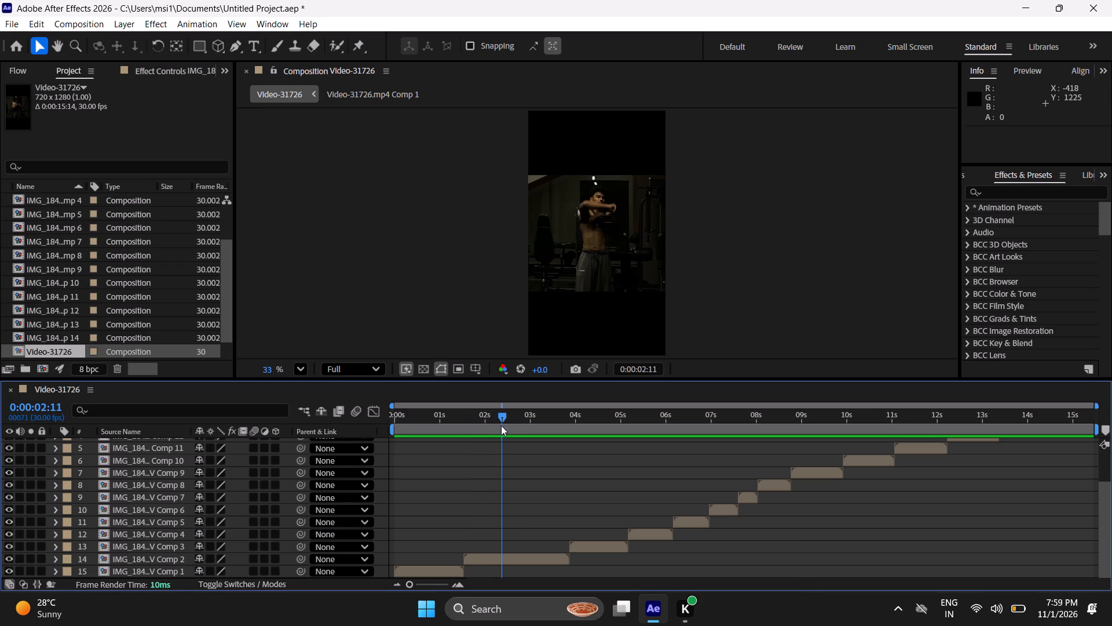
left_click(173, 72)
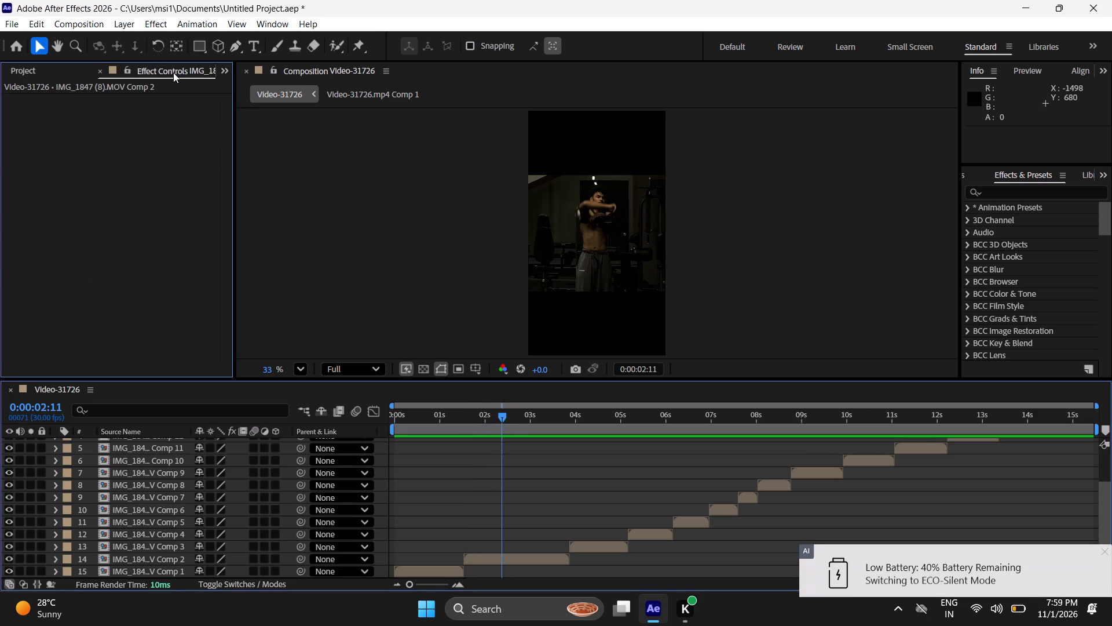
left_click(500, 559)
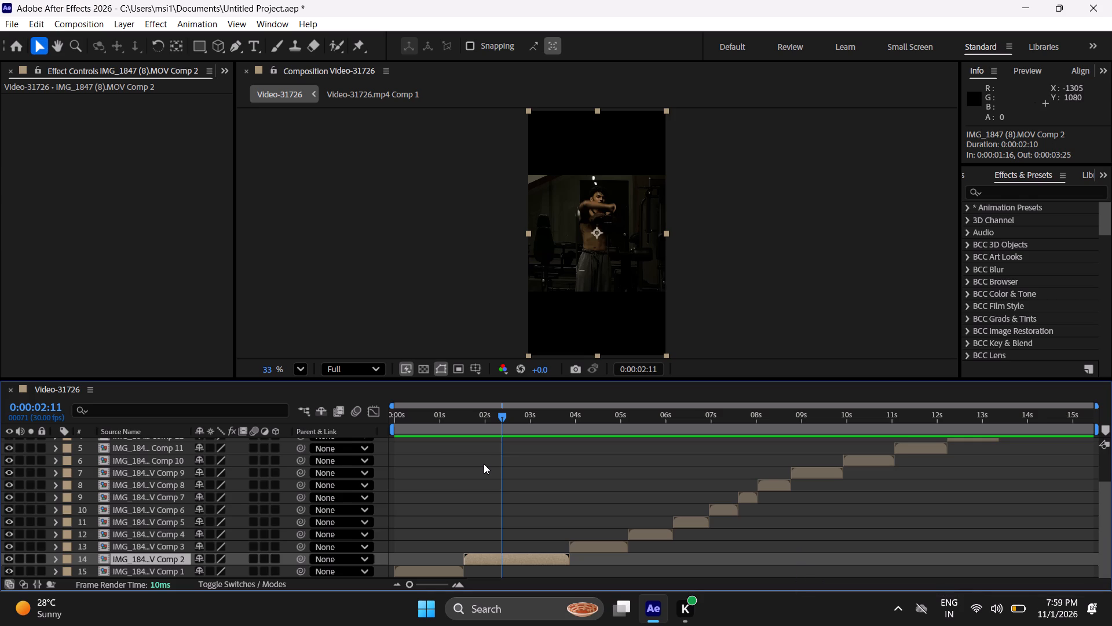
scroll(592, 522, "down", 5)
scroll(592, 522, "up", 6)
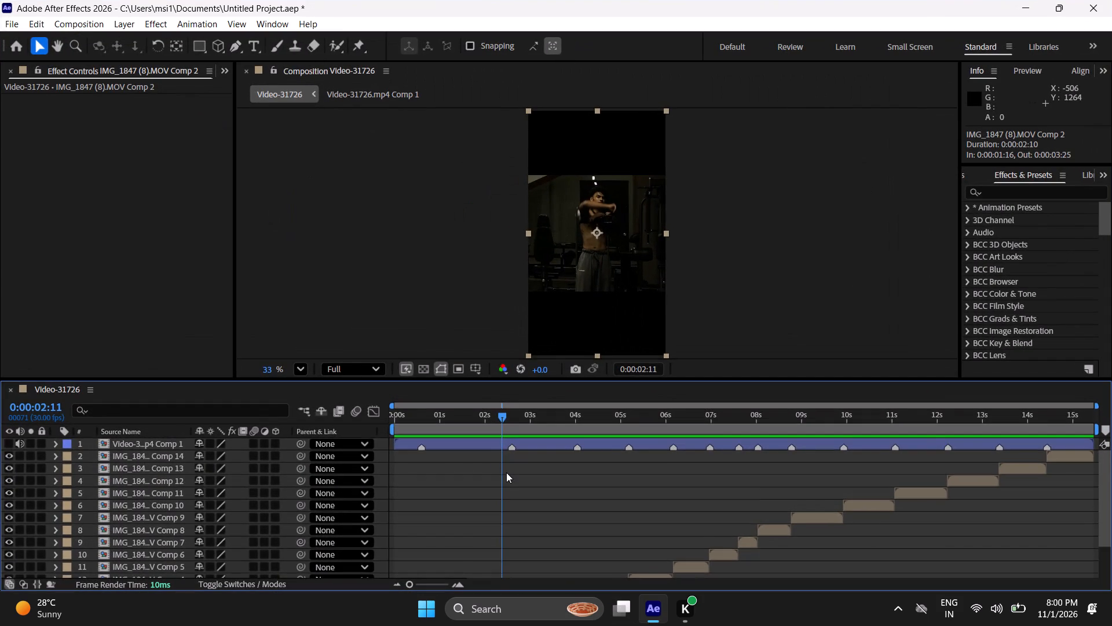
scroll(506, 472, "down", 6)
key("i")
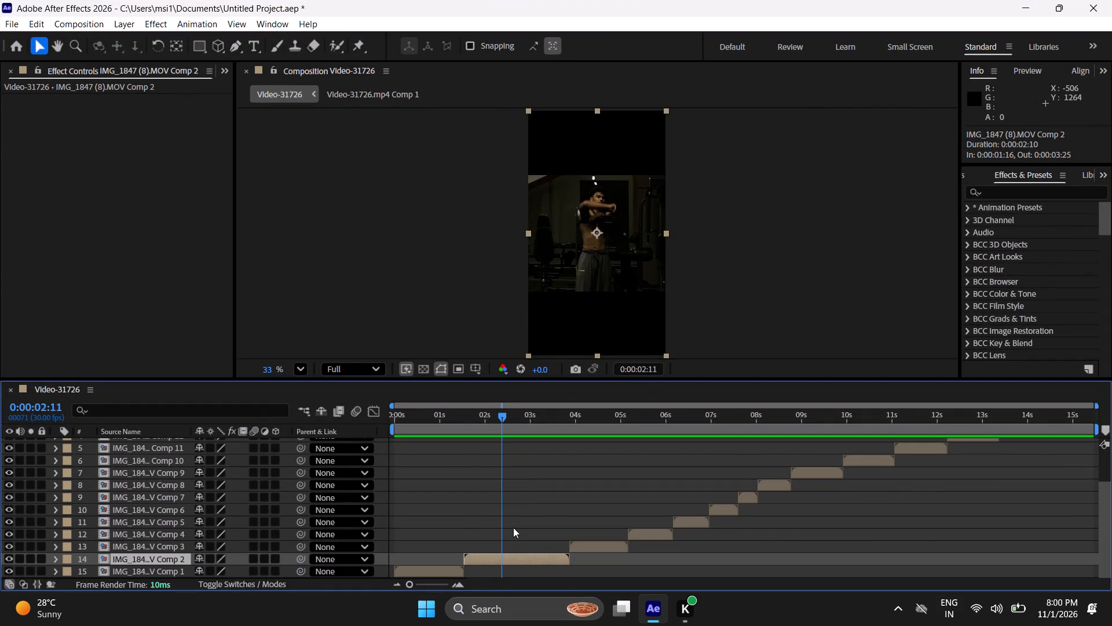
key("ctrl+space")
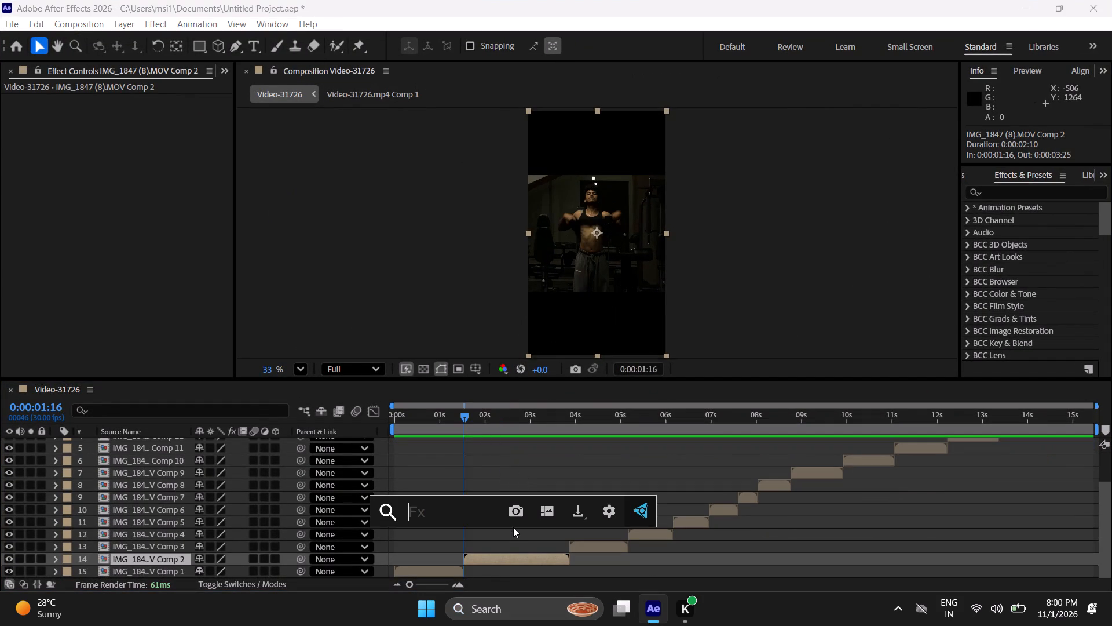
type("blurmoc")
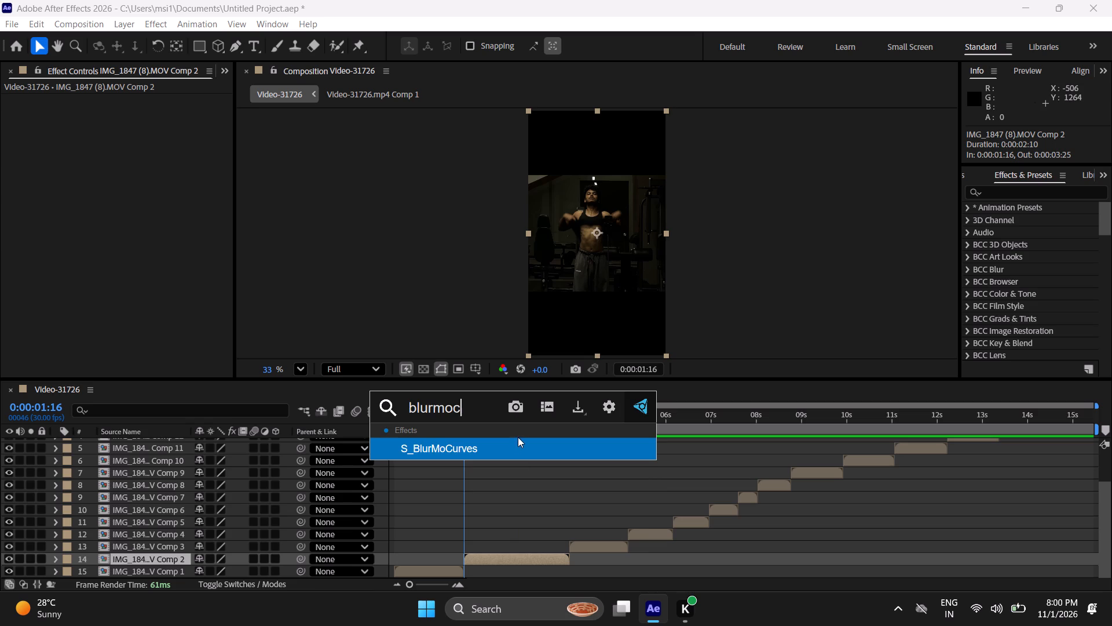
left_click(518, 442)
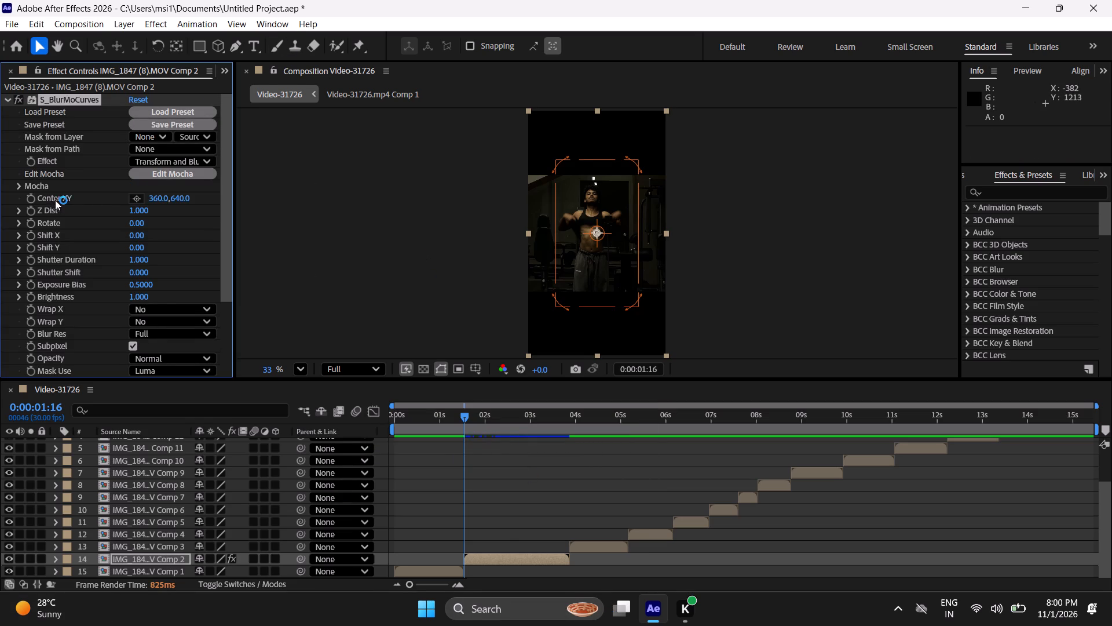
Start keyframing Z Dist in S_BlurMoCurves at Comp 2's first frame and dismiss the Boris FX version update window.
left_click(28, 213)
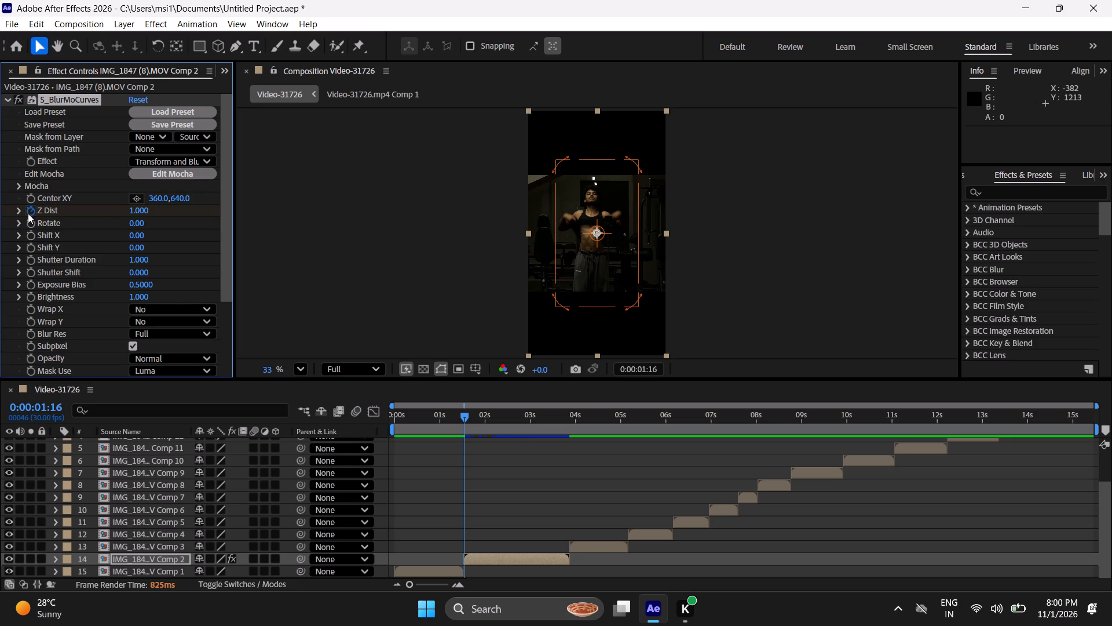
scroll(491, 490, "down", 2)
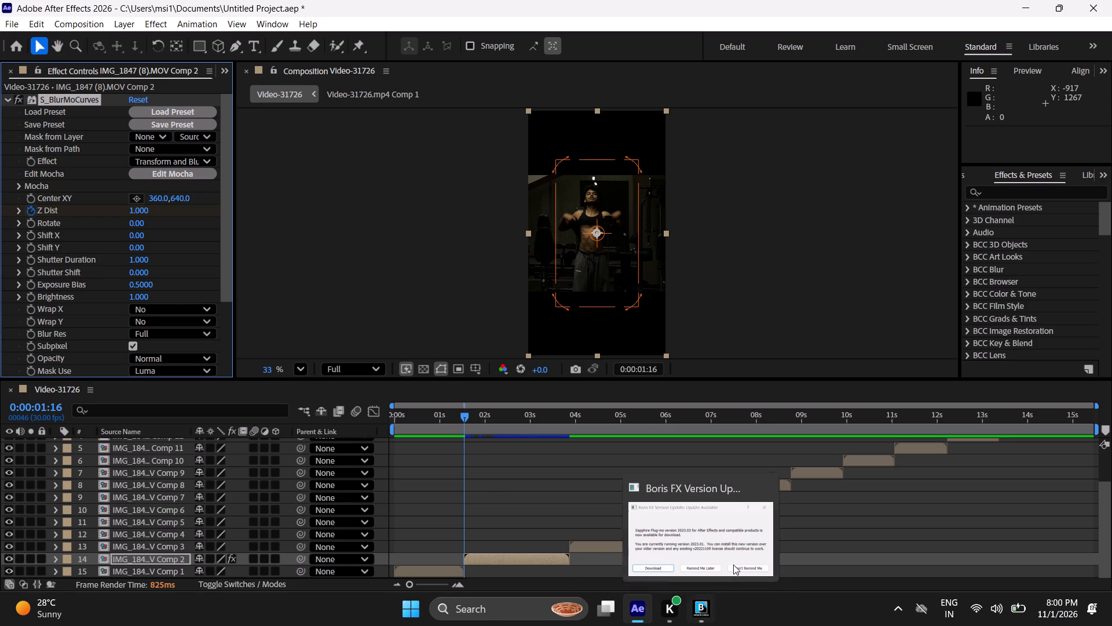
left_click(762, 484)
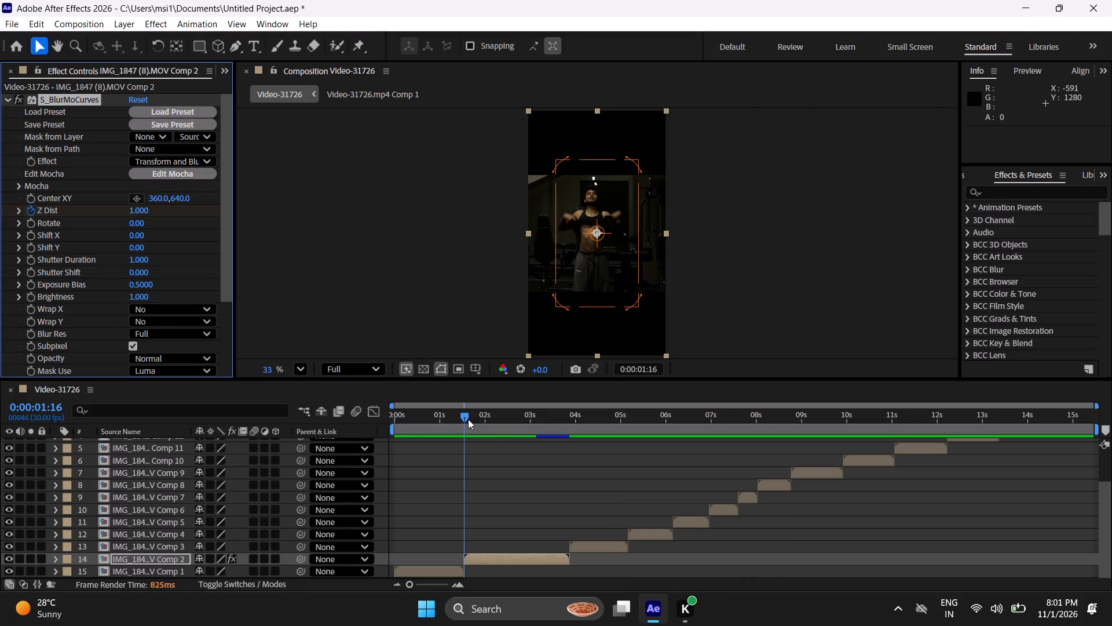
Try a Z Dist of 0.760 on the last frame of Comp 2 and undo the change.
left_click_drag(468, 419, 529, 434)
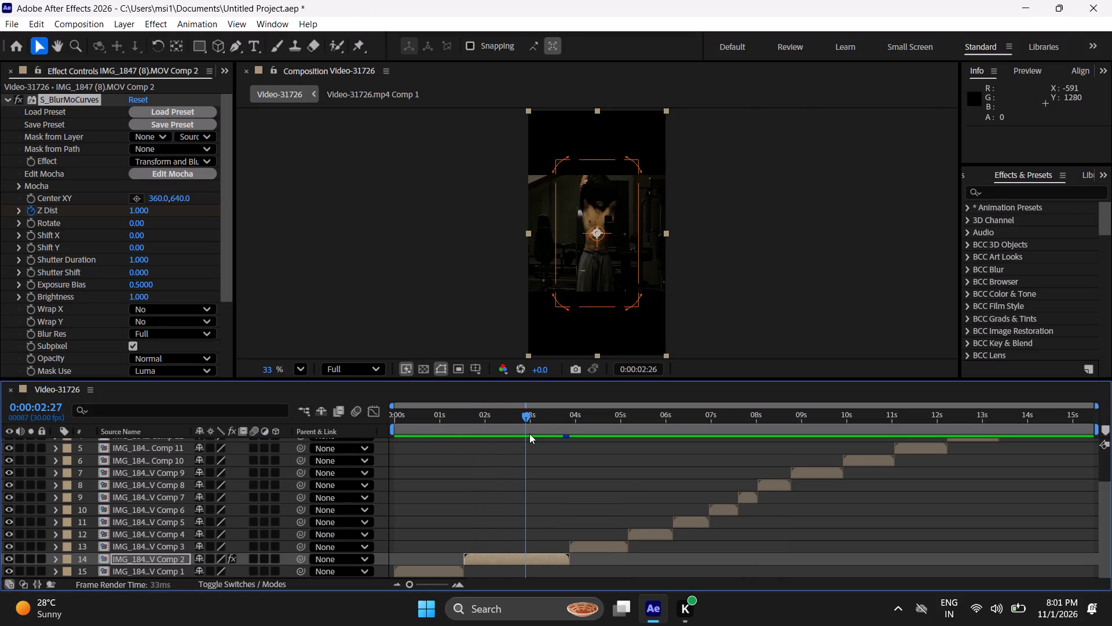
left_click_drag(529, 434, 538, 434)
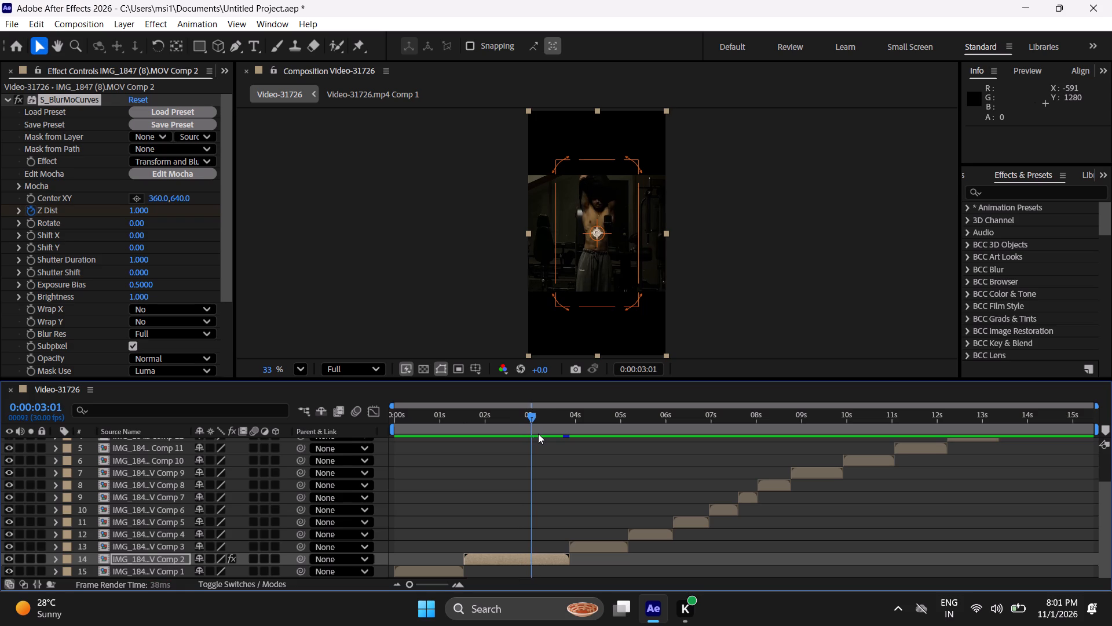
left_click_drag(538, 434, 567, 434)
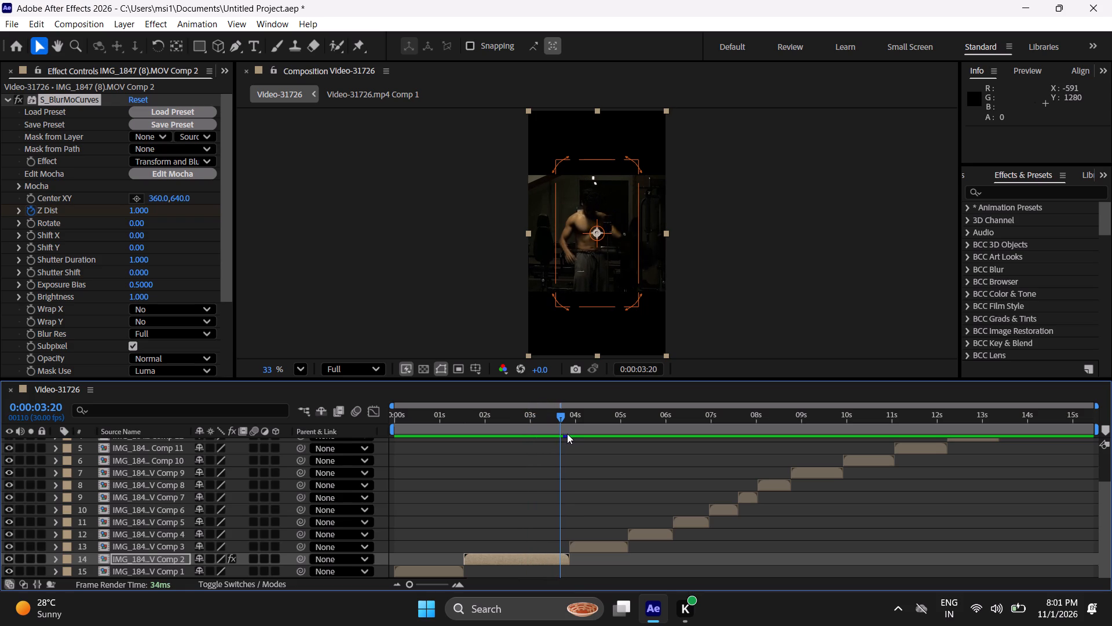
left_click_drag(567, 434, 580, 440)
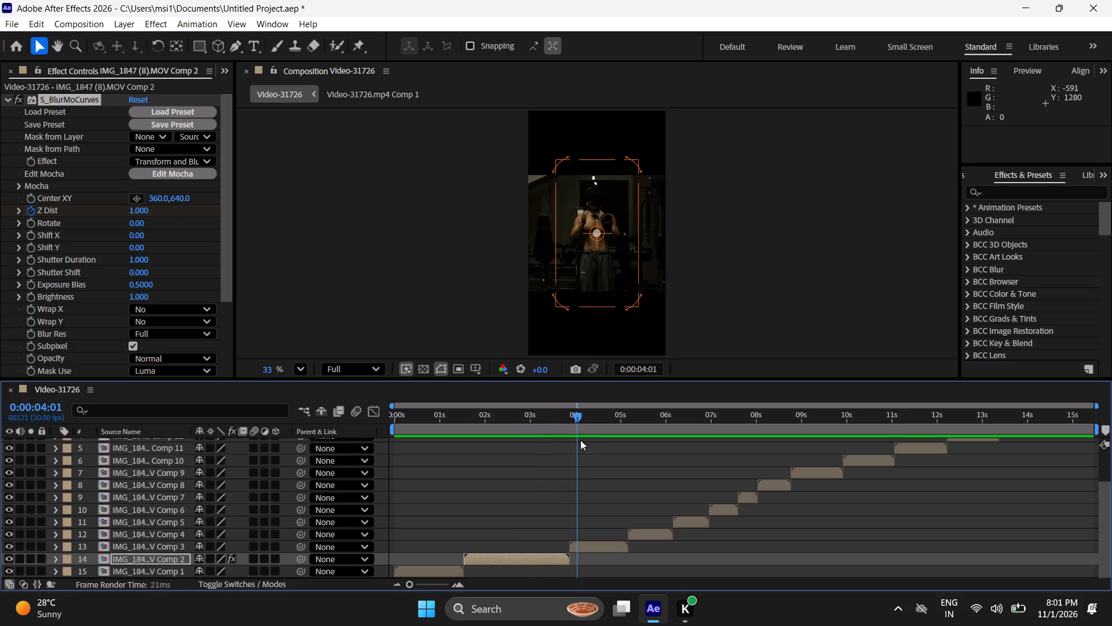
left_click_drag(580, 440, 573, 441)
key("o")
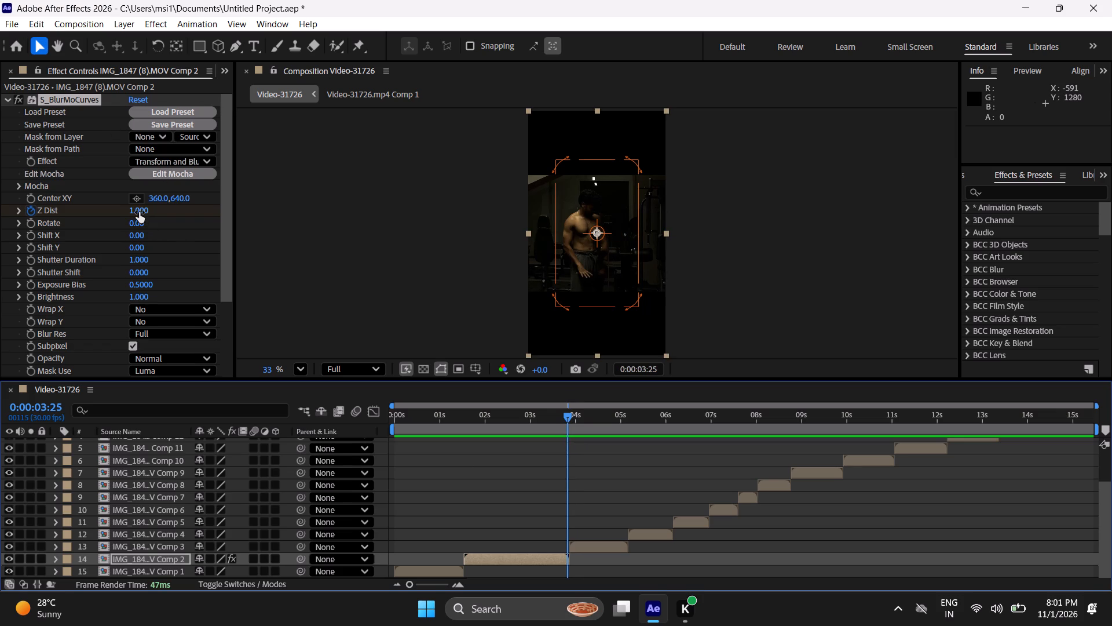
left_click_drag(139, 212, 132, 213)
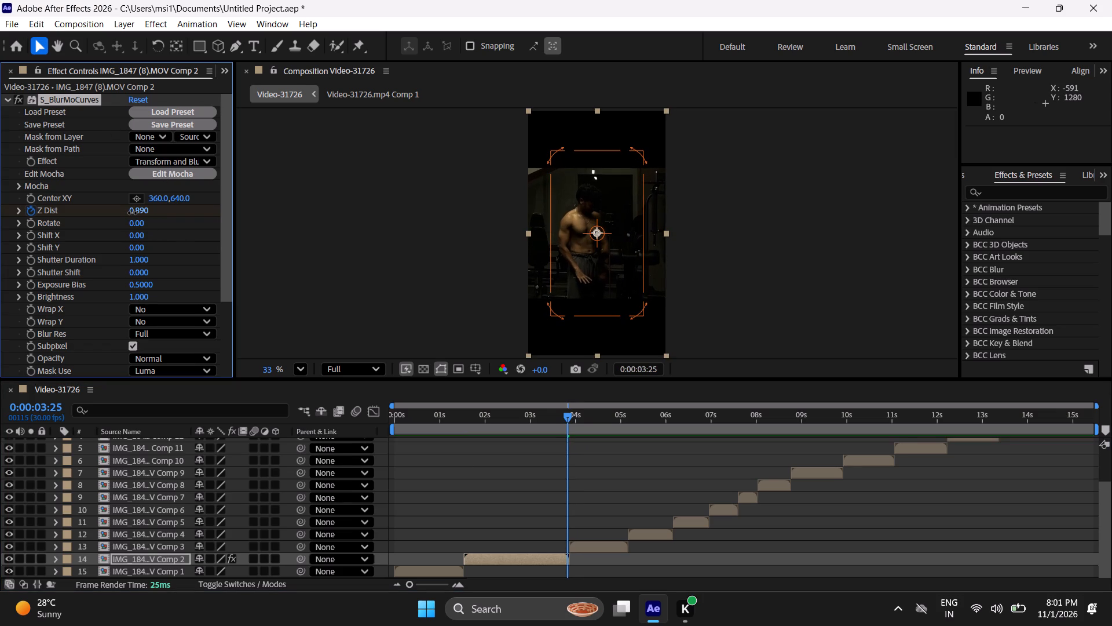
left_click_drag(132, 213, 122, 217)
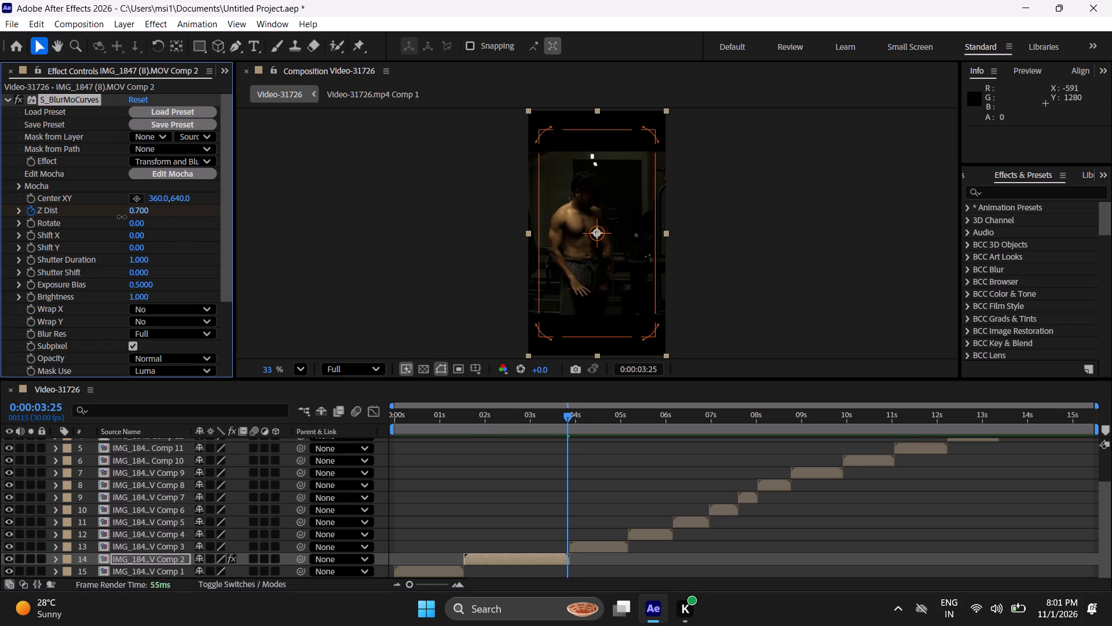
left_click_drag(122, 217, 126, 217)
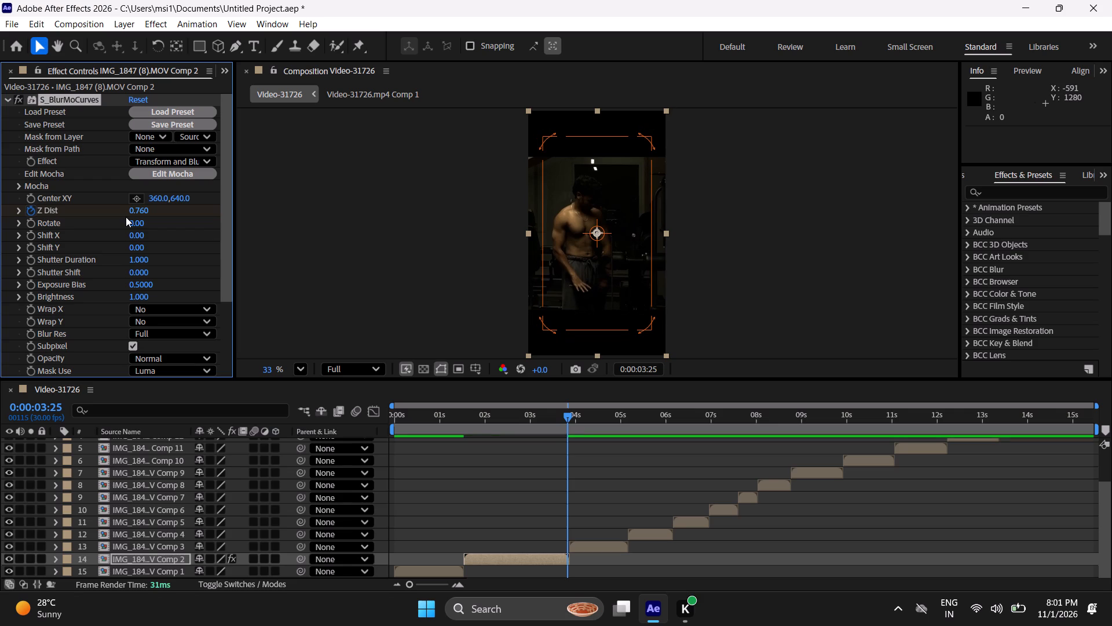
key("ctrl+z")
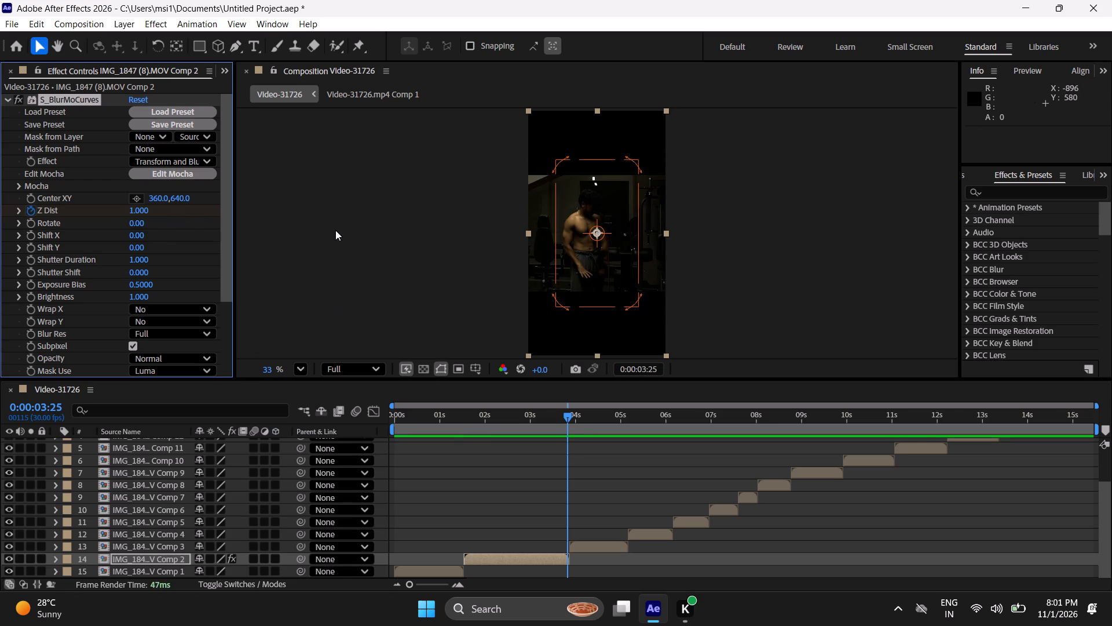
Show the reference layer Video-31726.mp4 Comp 1, scrub its shots around 3 seconds to compare with Comp 2, and hide it again.
scroll(6, 458, "up", 4)
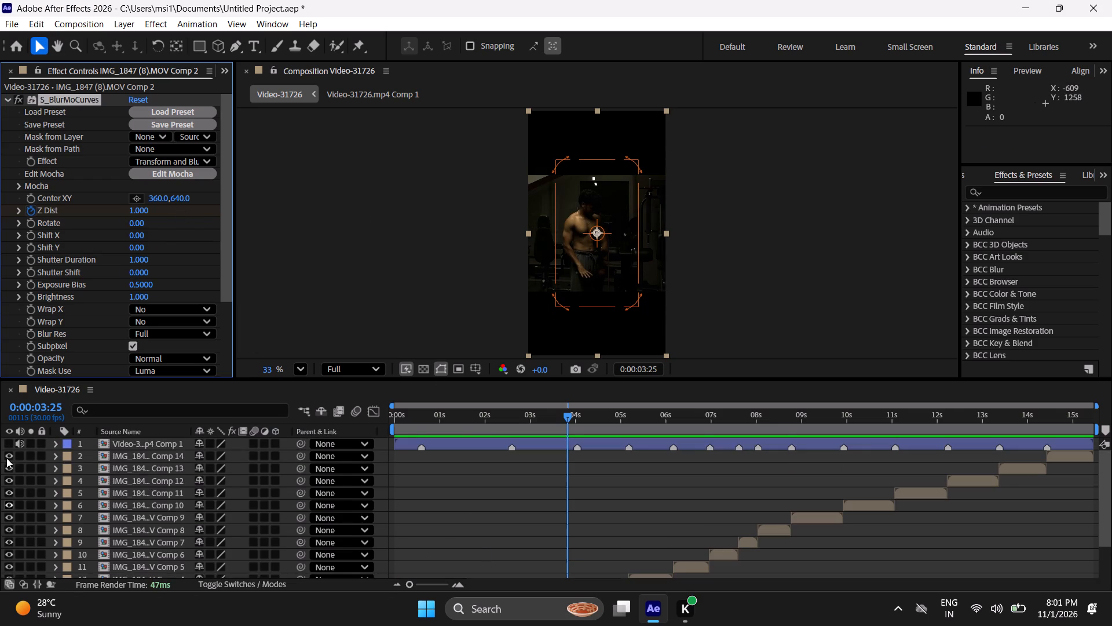
scroll(6, 458, "up", 3)
left_click(7, 444)
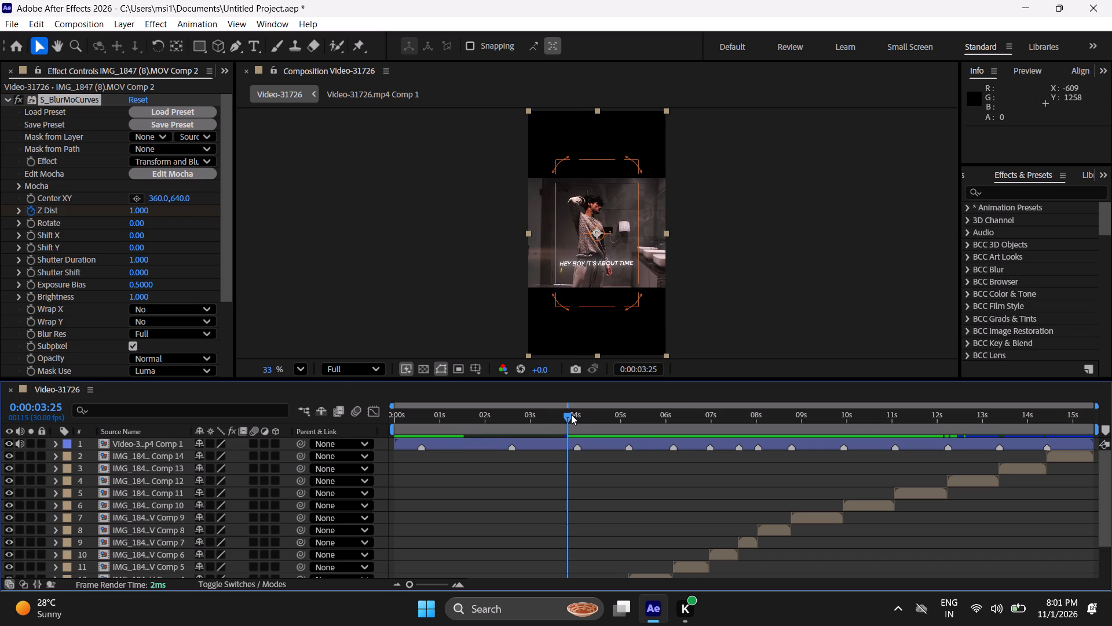
left_click_drag(571, 414, 535, 430)
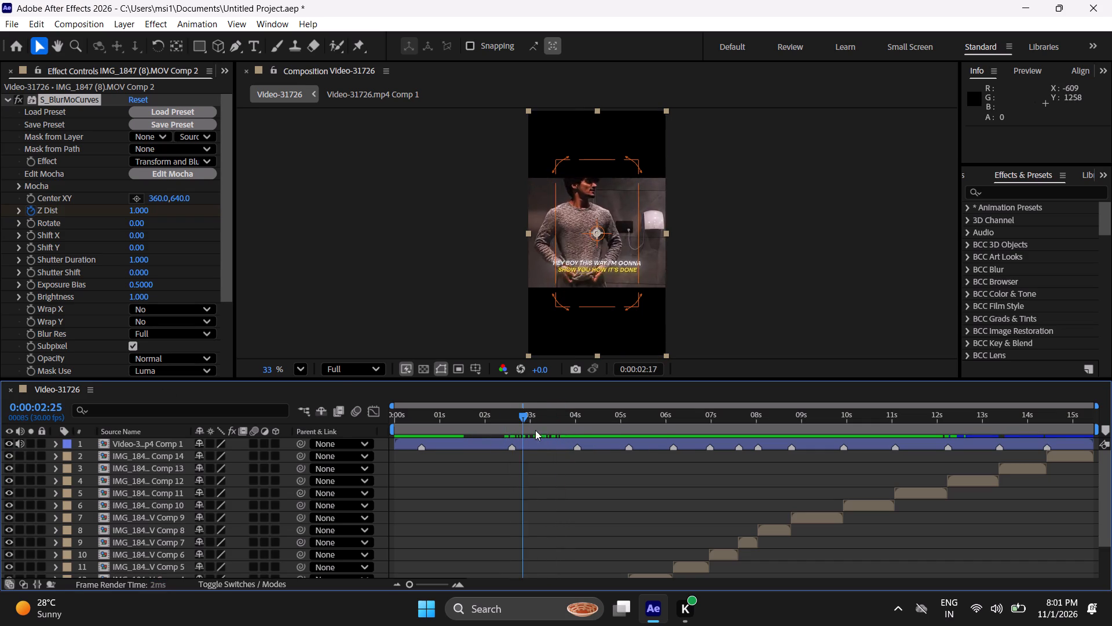
left_click_drag(535, 430, 550, 431)
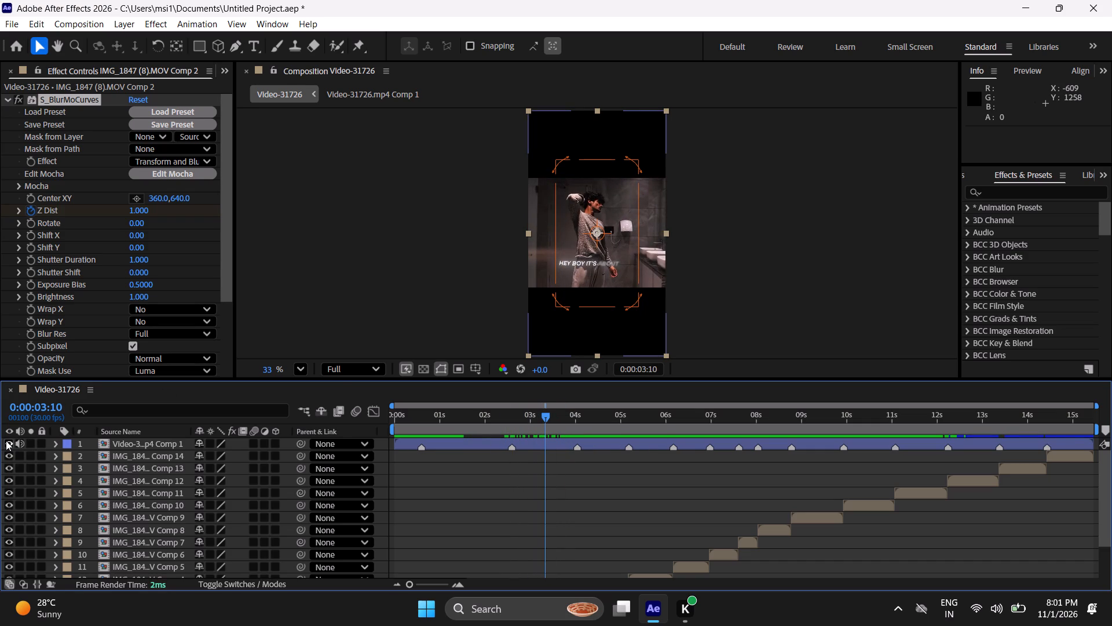
left_click(6, 441)
left_click(6, 441)
left_click(6, 441)
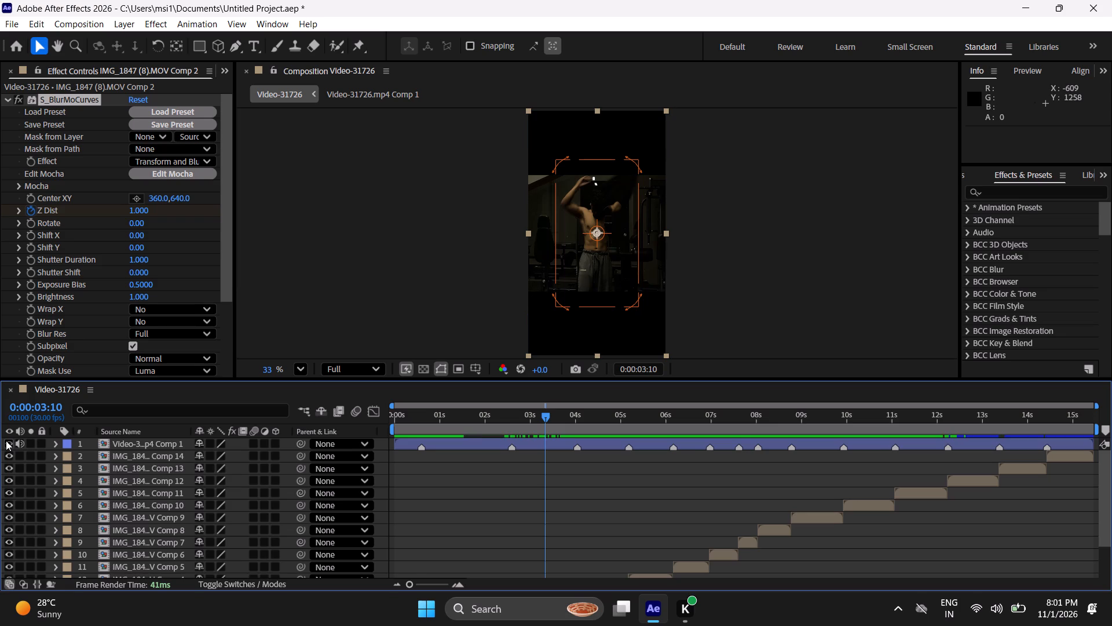
scroll(535, 522, "down", 5)
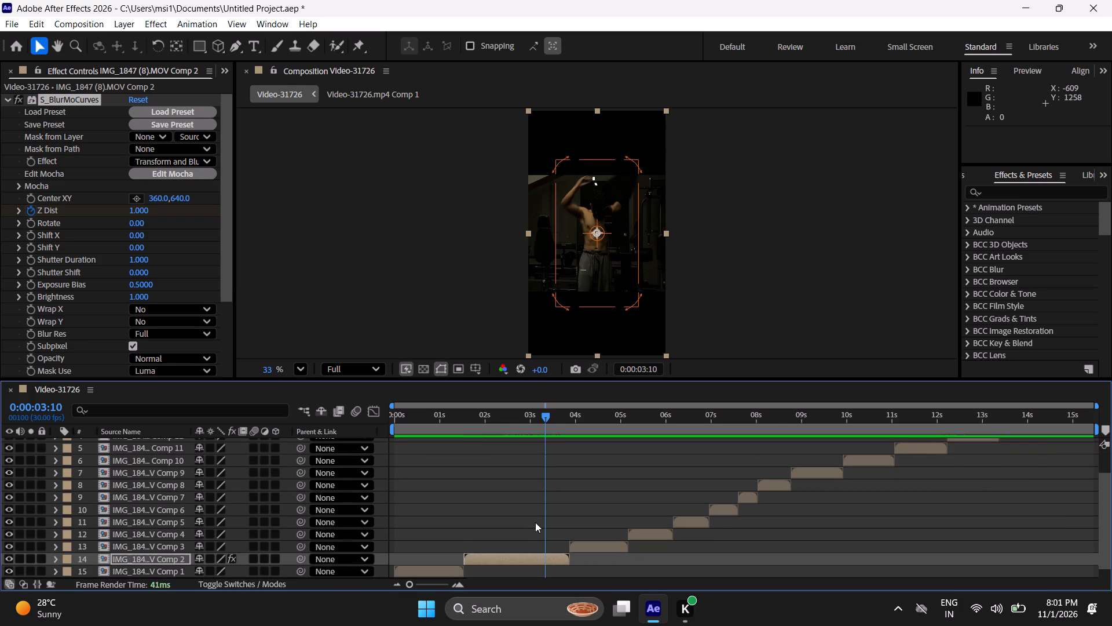
Reveal the IMG_1847 (8).MOV Comp 2 clip's keyframes and delete its S_BlurMoCurves effect.
key("u")
scroll(441, 510, "down", 3)
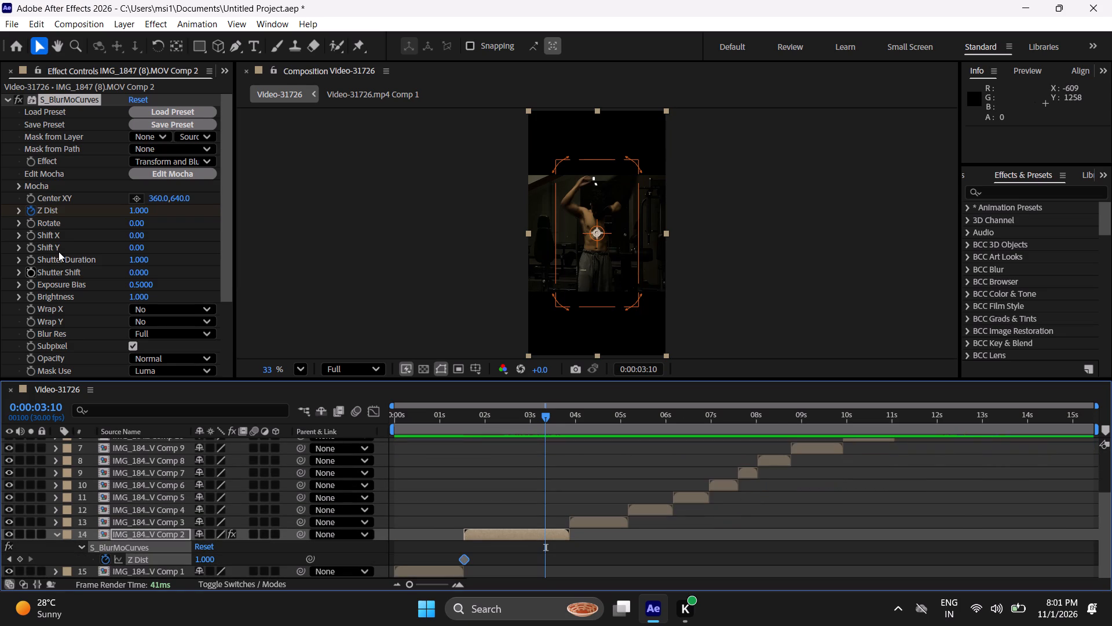
left_click(59, 100)
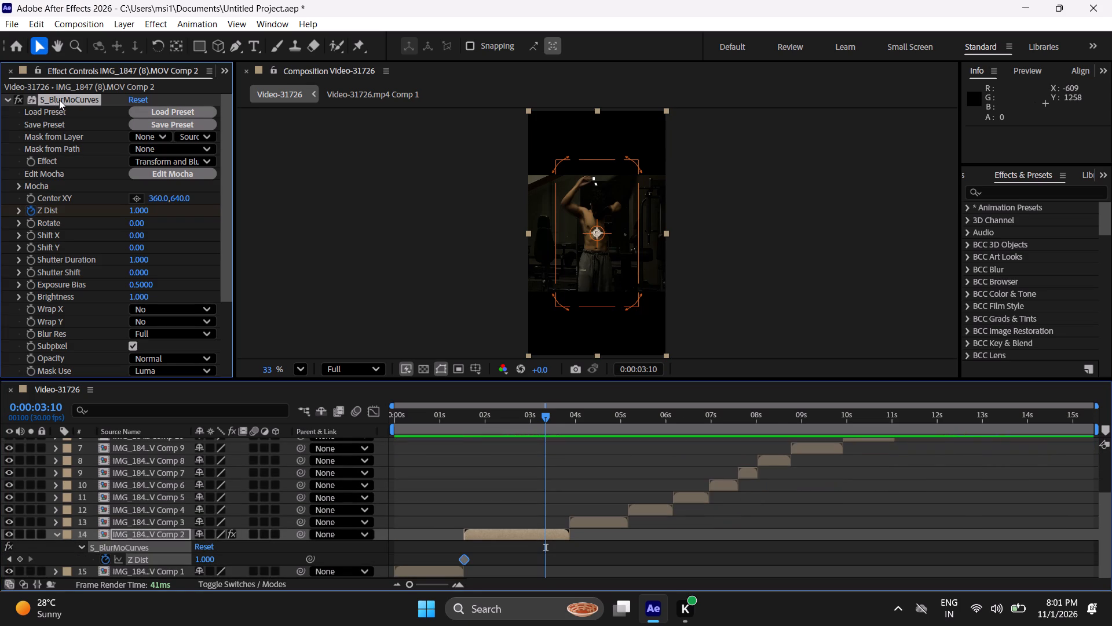
key("Delete")
left_click(423, 485)
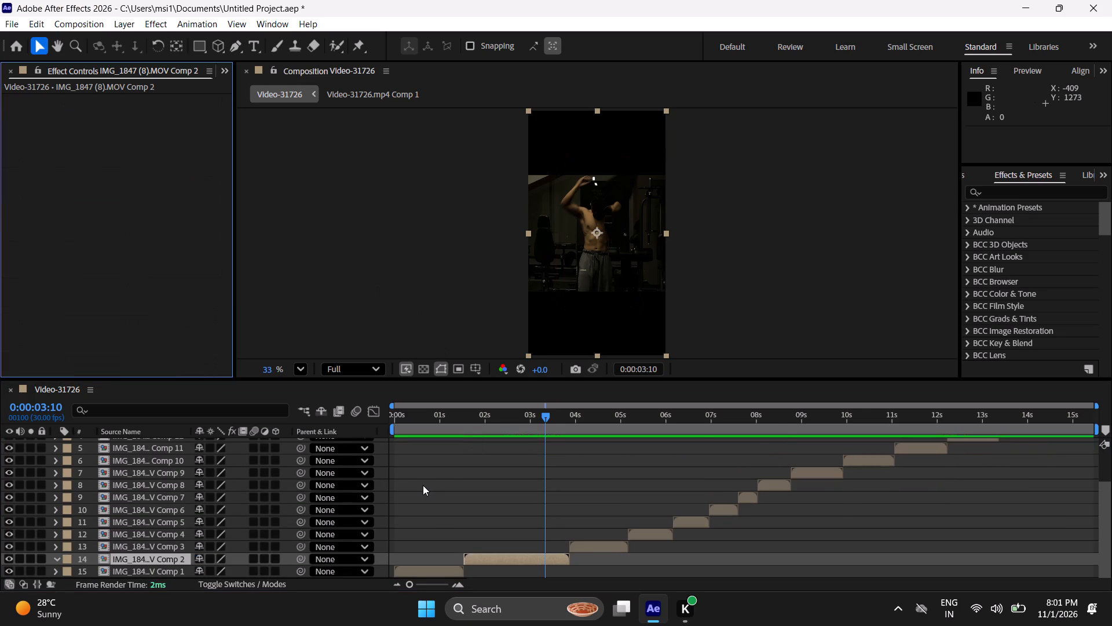
Review the composition settings of Video-31726, keeping the Social Media Portrait 720x1280, 30 fps preset.
scroll(423, 485, "up", 7)
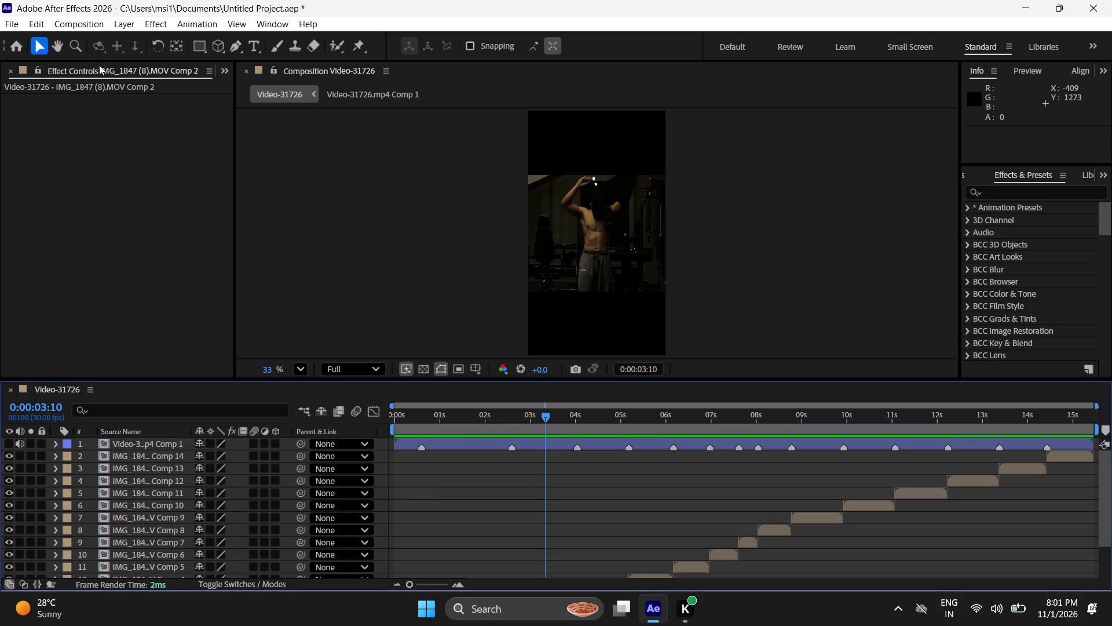
left_click(65, 20)
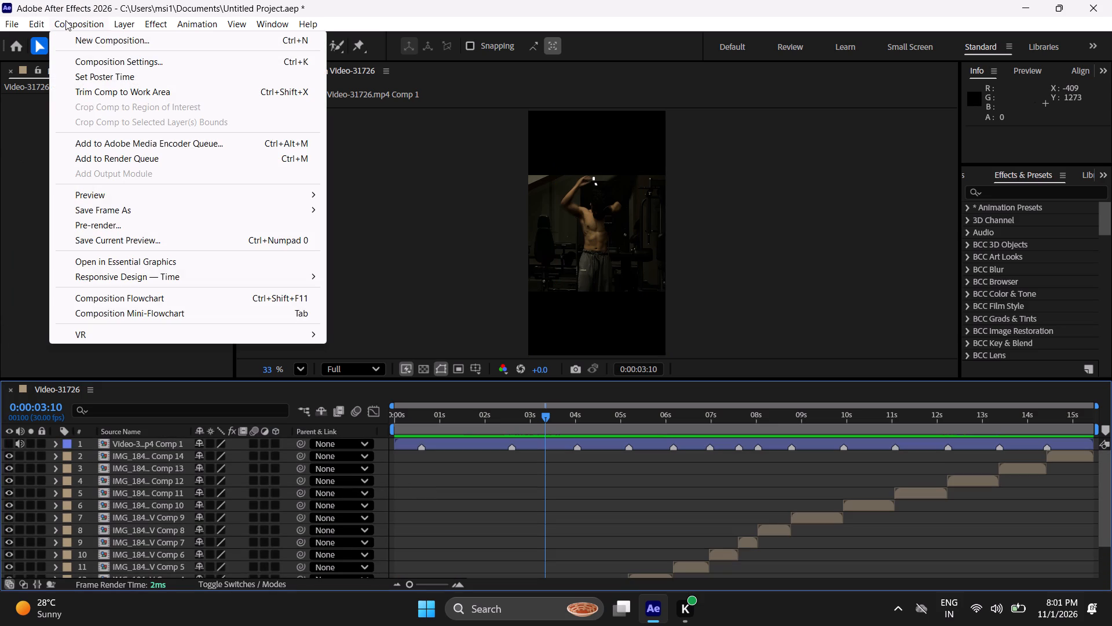
left_click(120, 63)
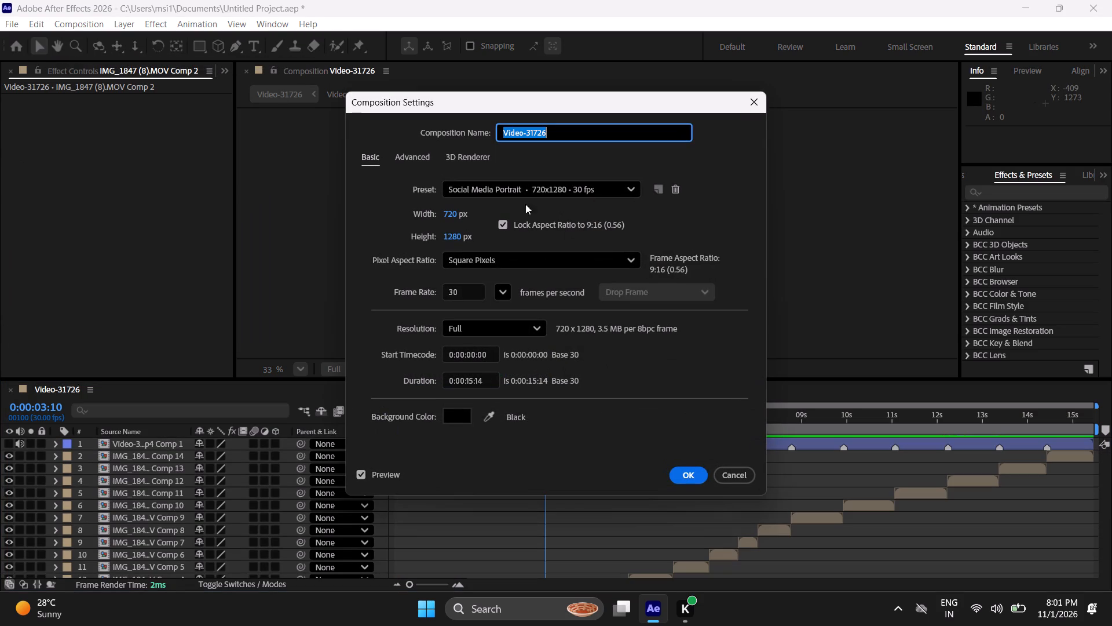
left_click(534, 194)
left_click(527, 305)
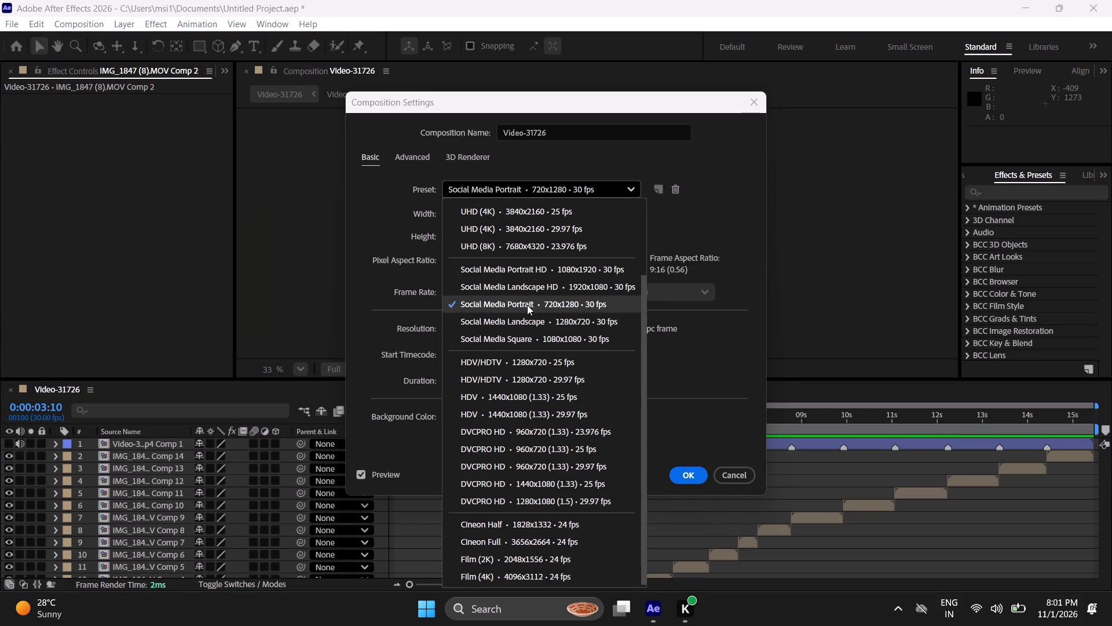
left_click(690, 472)
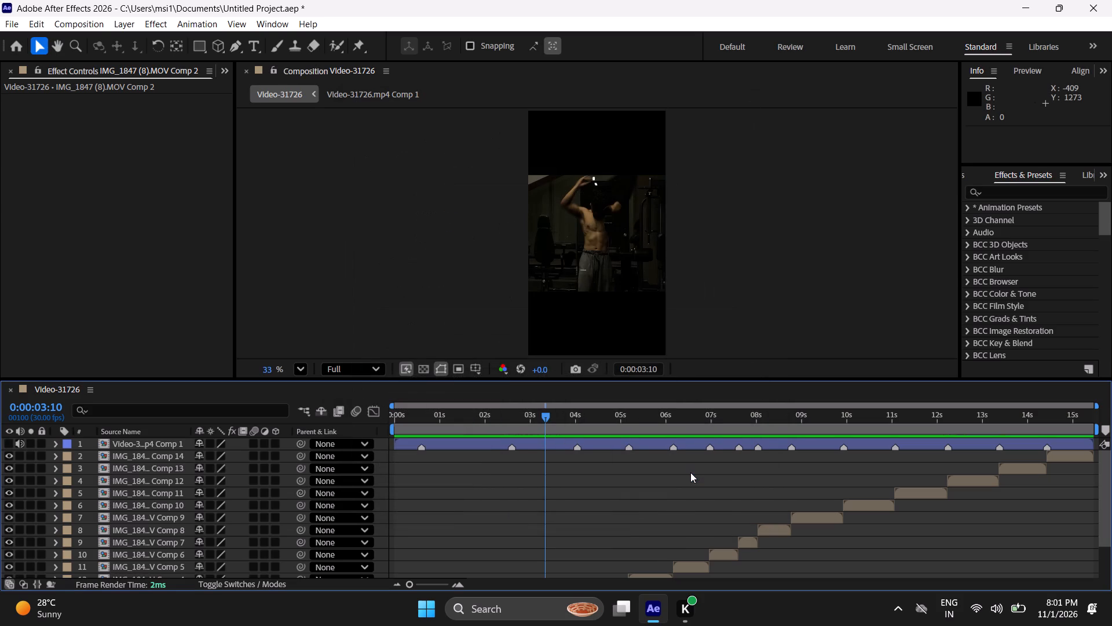
Place the playhead on the first frame of the Comp 2 clip, at 0:00:01:16.
scroll(504, 489, "up", 5)
scroll(504, 489, "down", 5)
scroll(504, 489, "up", 10)
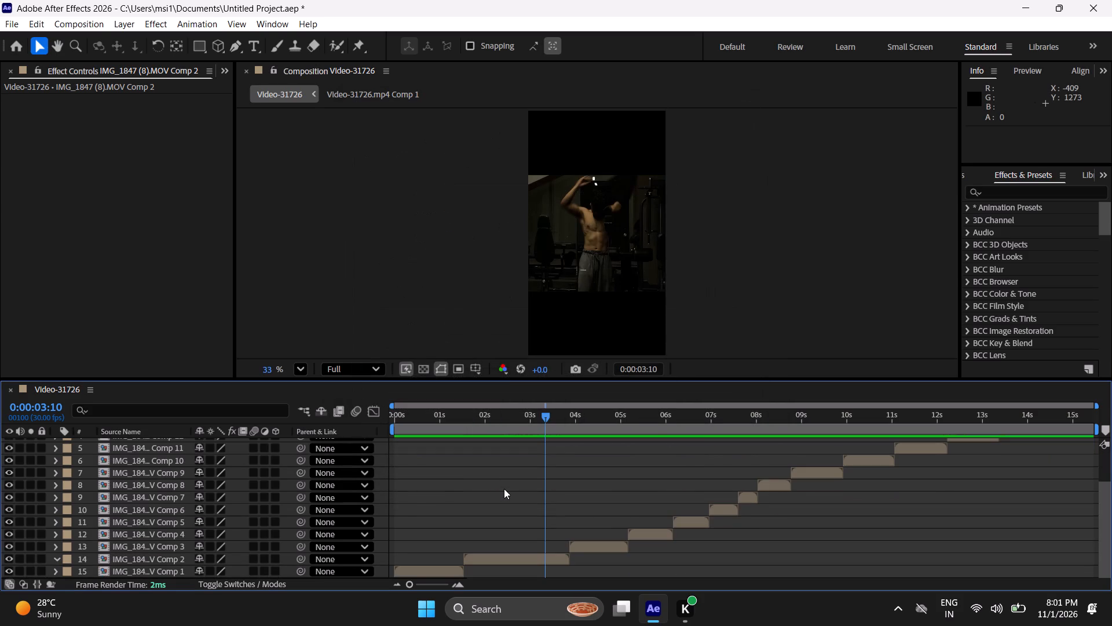
scroll(446, 504, "down", 3)
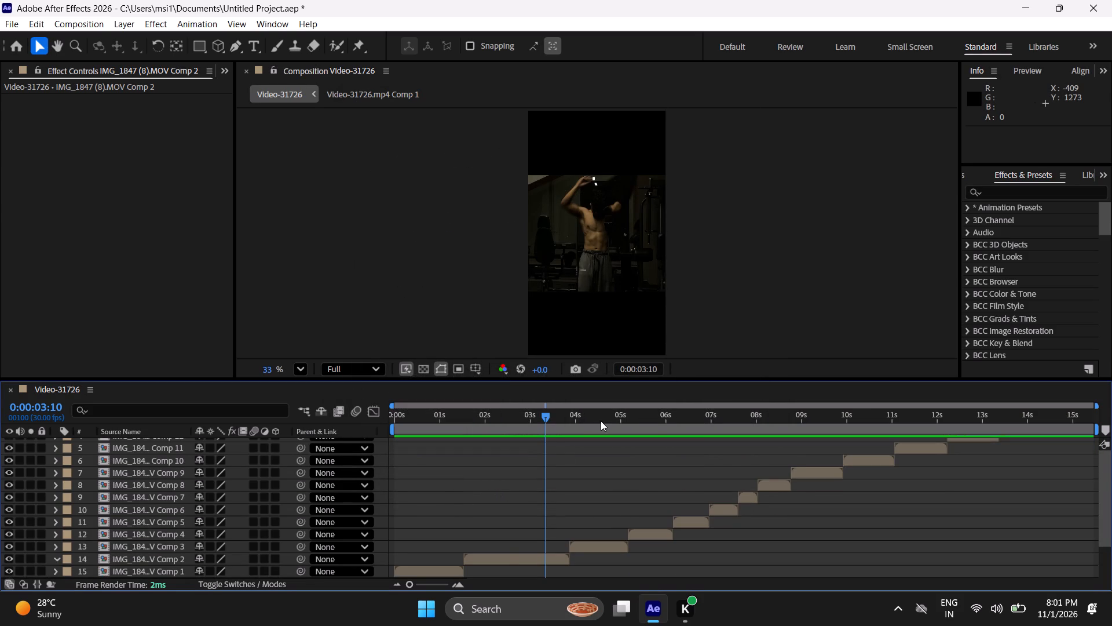
left_click_drag(547, 419, 464, 456)
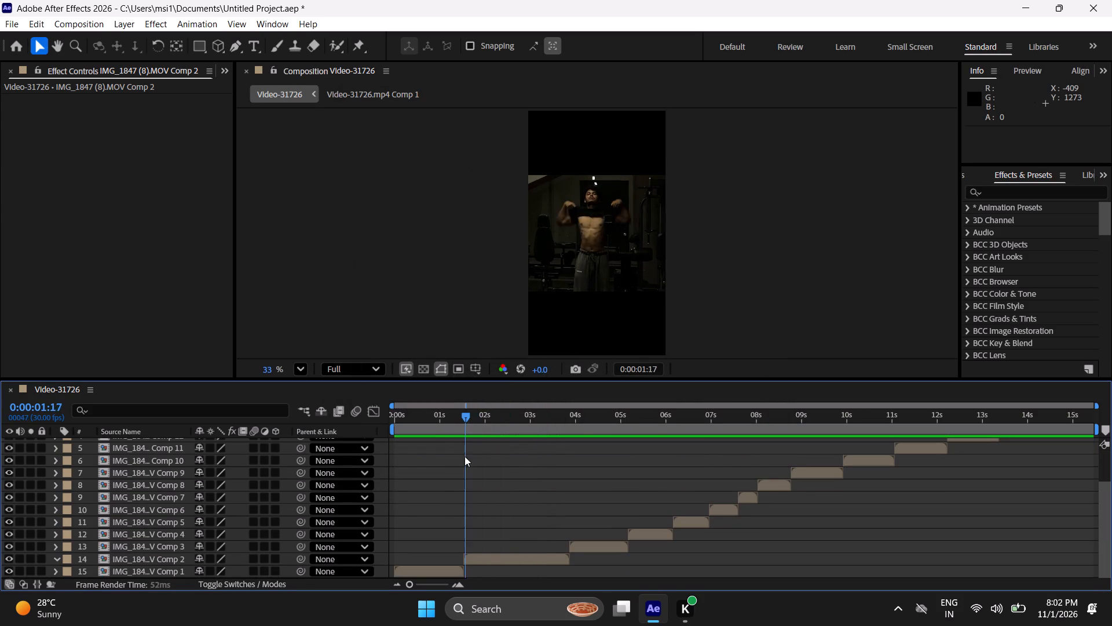
left_click_drag(464, 456, 467, 469)
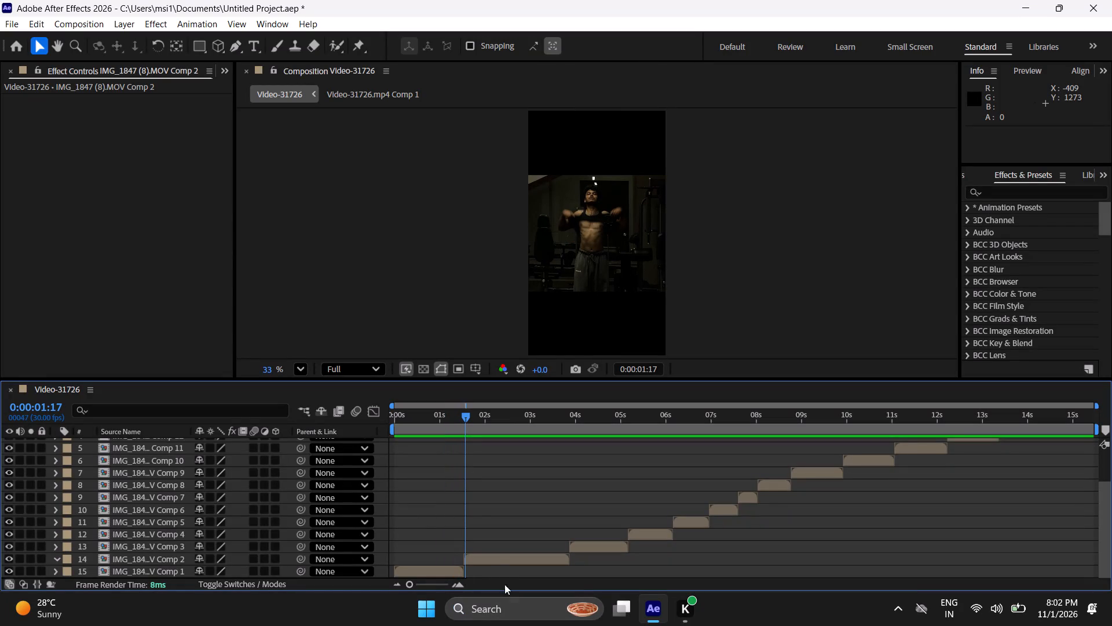
left_click_drag(459, 431, 423, 456)
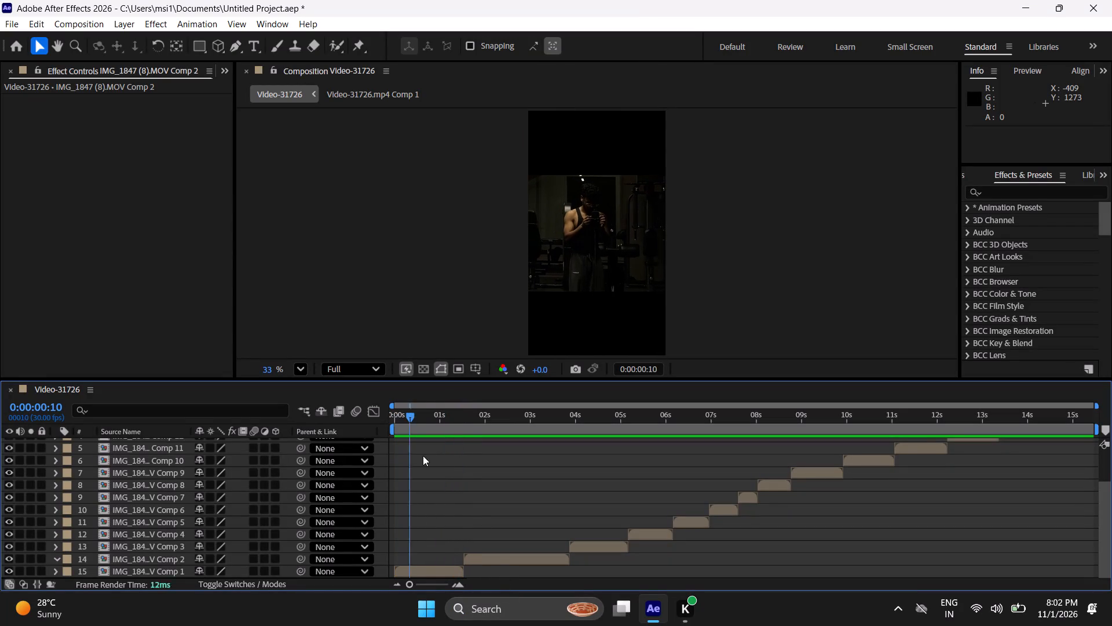
left_click_drag(423, 456, 463, 461)
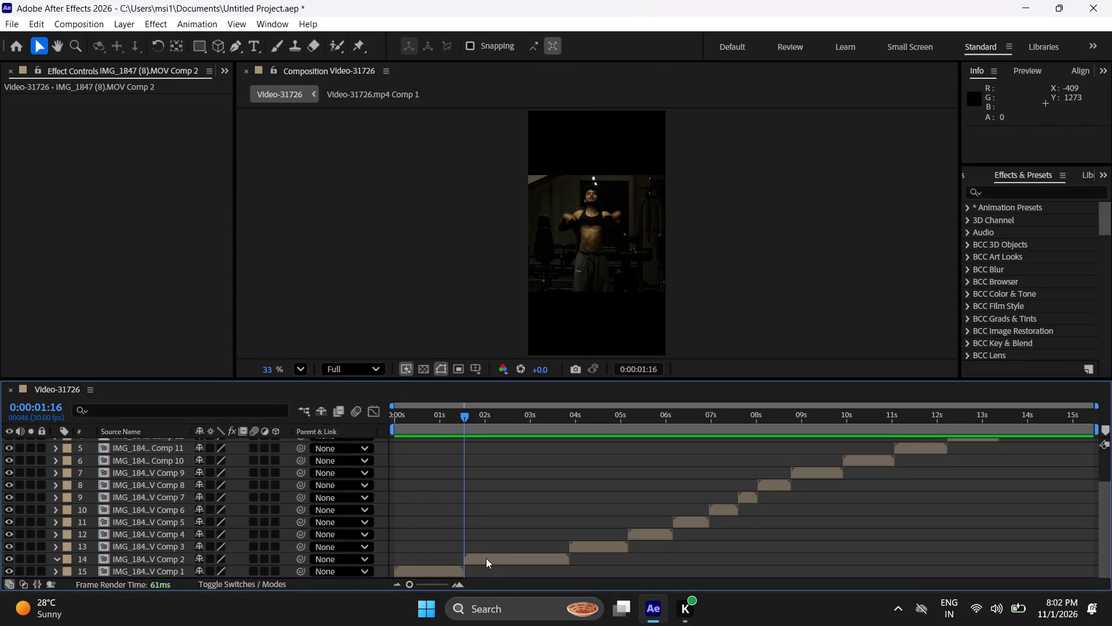
left_click(486, 558)
key("i")
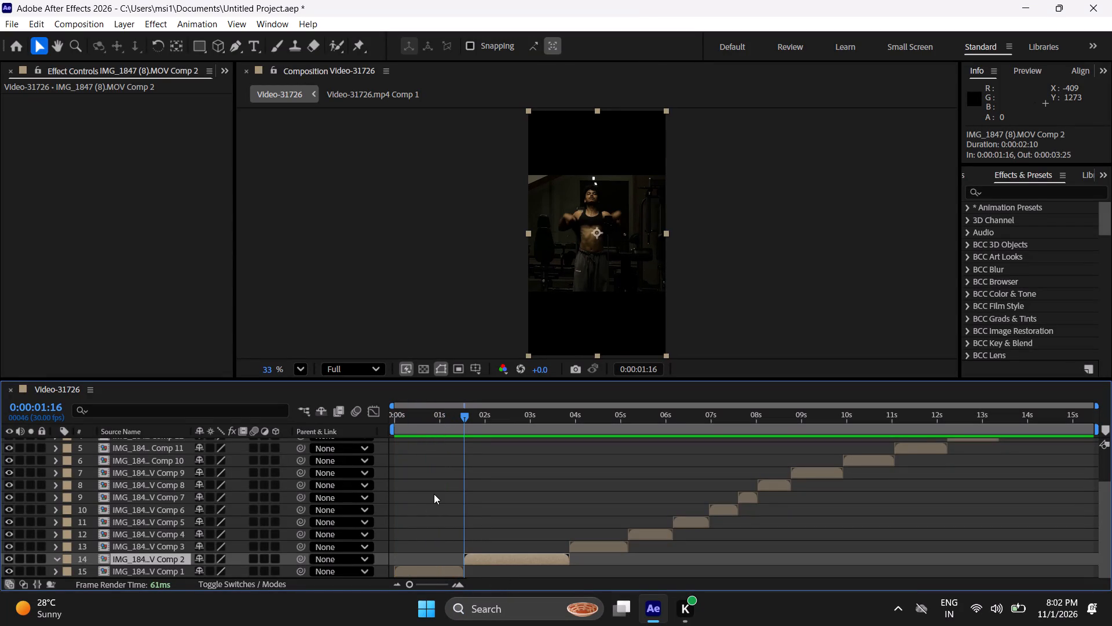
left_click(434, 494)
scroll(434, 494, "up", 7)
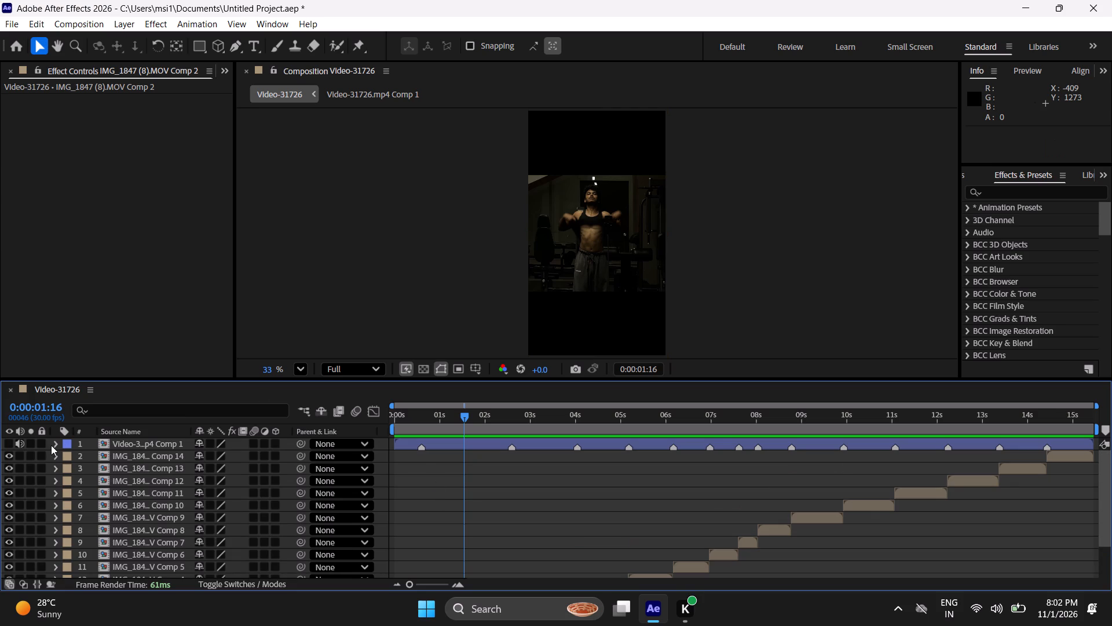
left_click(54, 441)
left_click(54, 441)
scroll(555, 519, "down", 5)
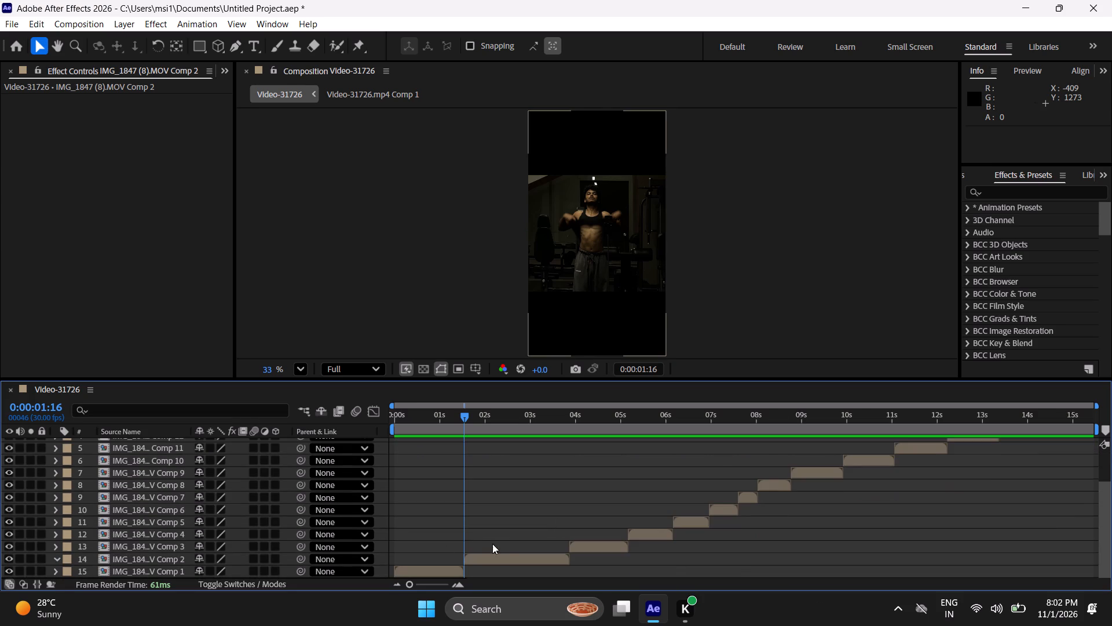
Search the effects for "blurmo" and apply S_BlurMoCurves to the IMG_1847 (8).MOV Comp 2 clip.
left_click(487, 568)
left_click(492, 558)
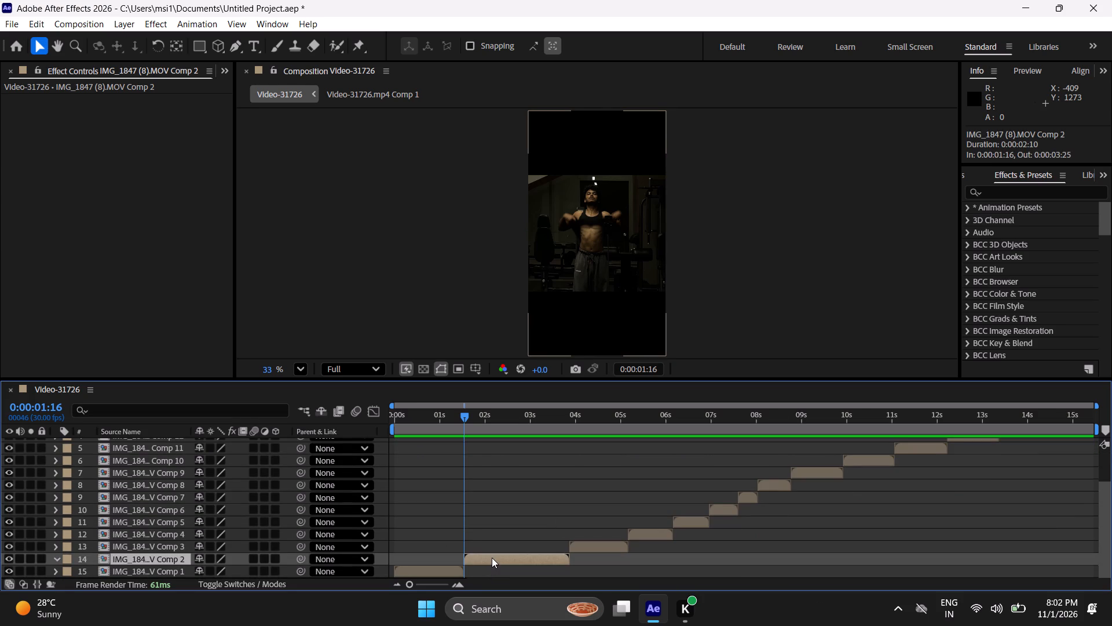
key("ctrl+space")
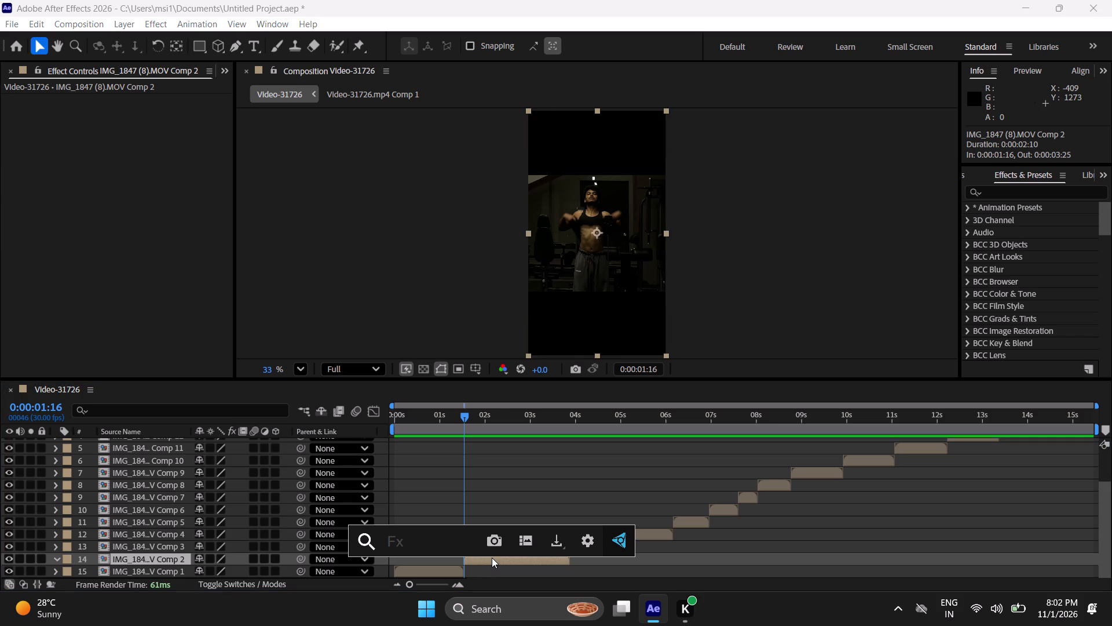
type("blur")
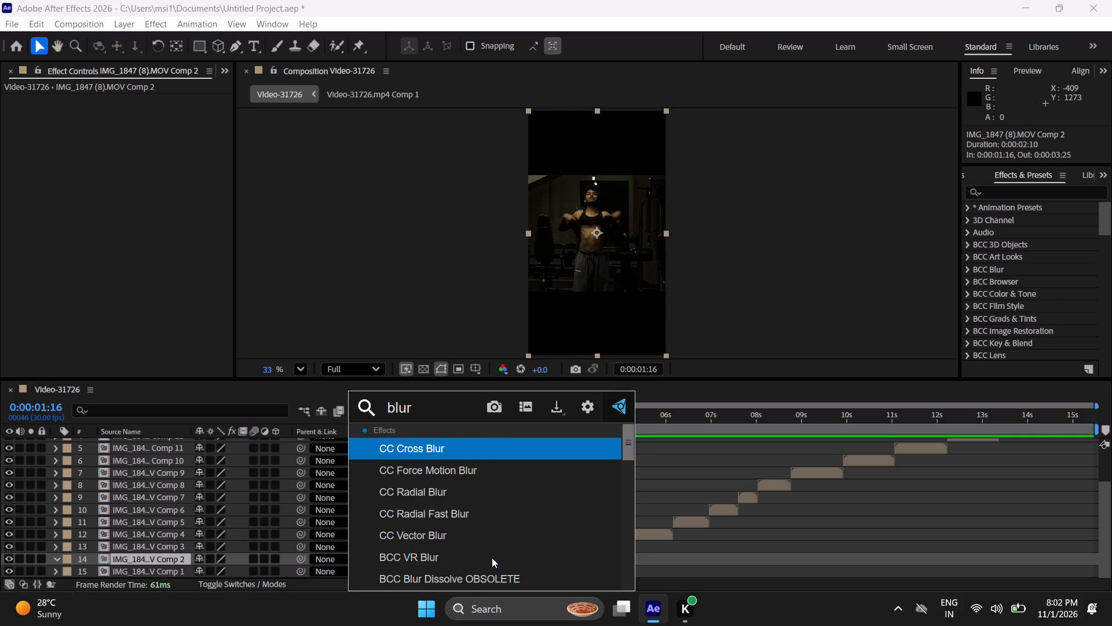
scroll(492, 558, "down", 6)
type("mo")
left_click(498, 453)
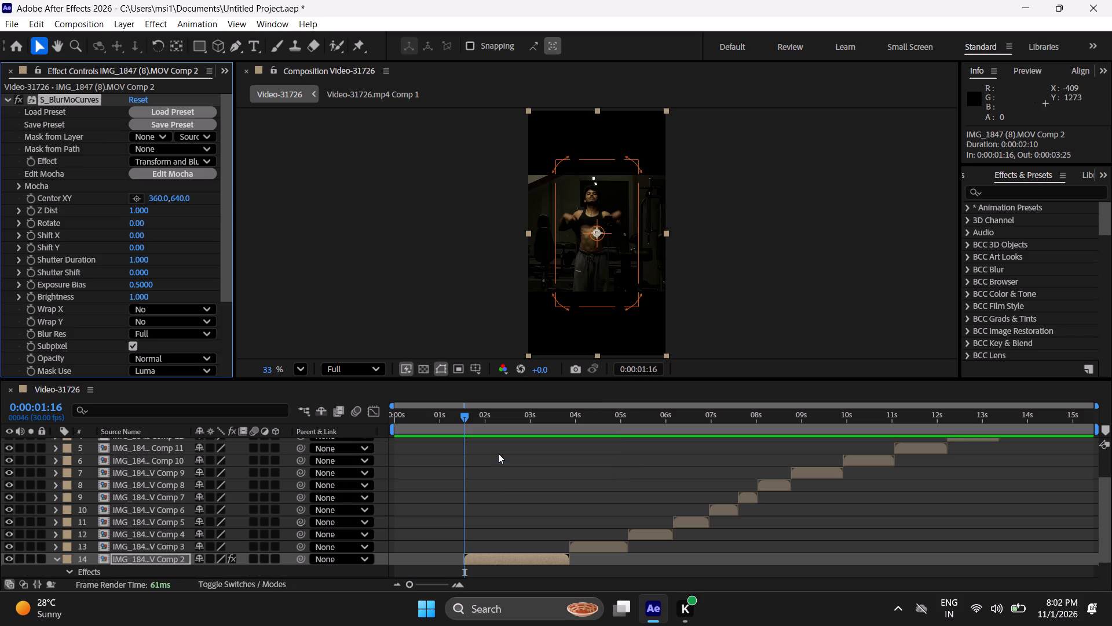
Start keyframing Z Dist in S_BlurMoCurves at the first frame of Comp 2.
scroll(433, 486, "down", 3)
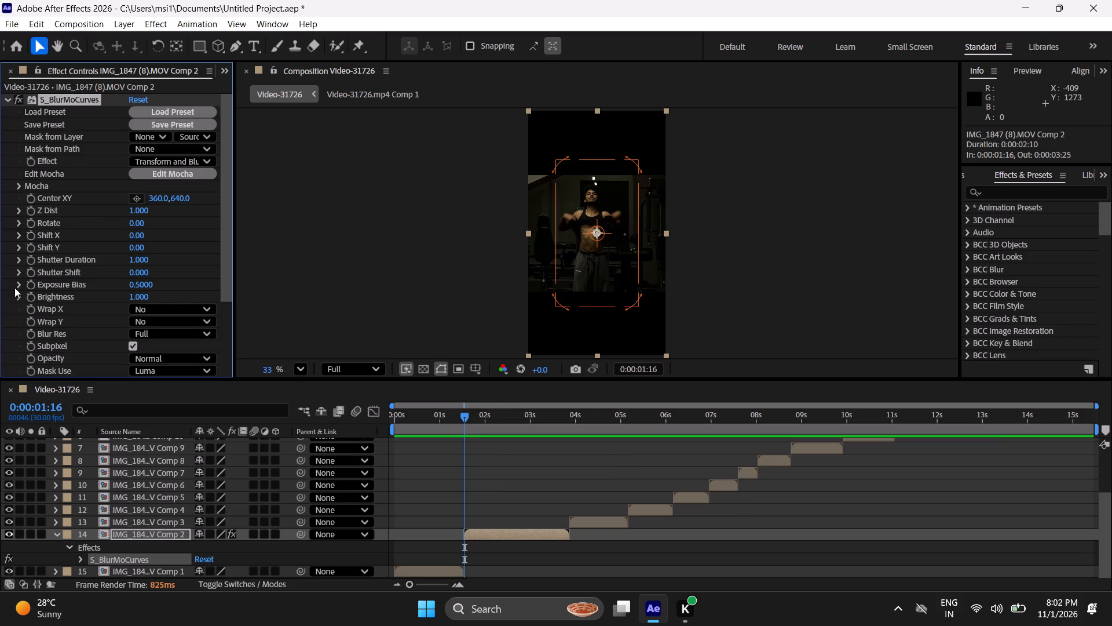
left_click(32, 207)
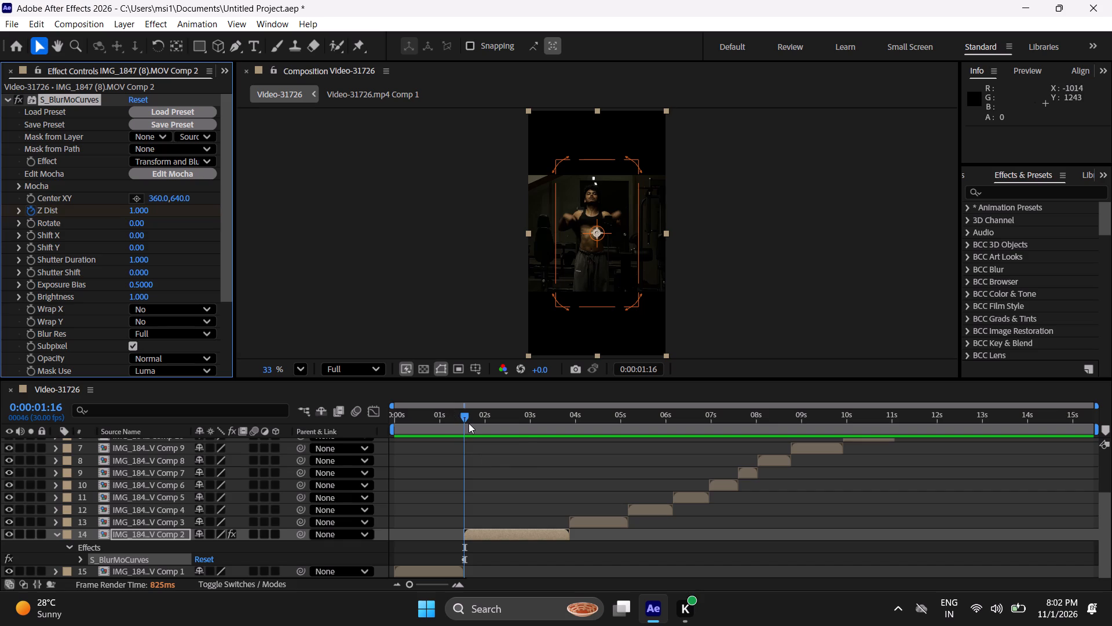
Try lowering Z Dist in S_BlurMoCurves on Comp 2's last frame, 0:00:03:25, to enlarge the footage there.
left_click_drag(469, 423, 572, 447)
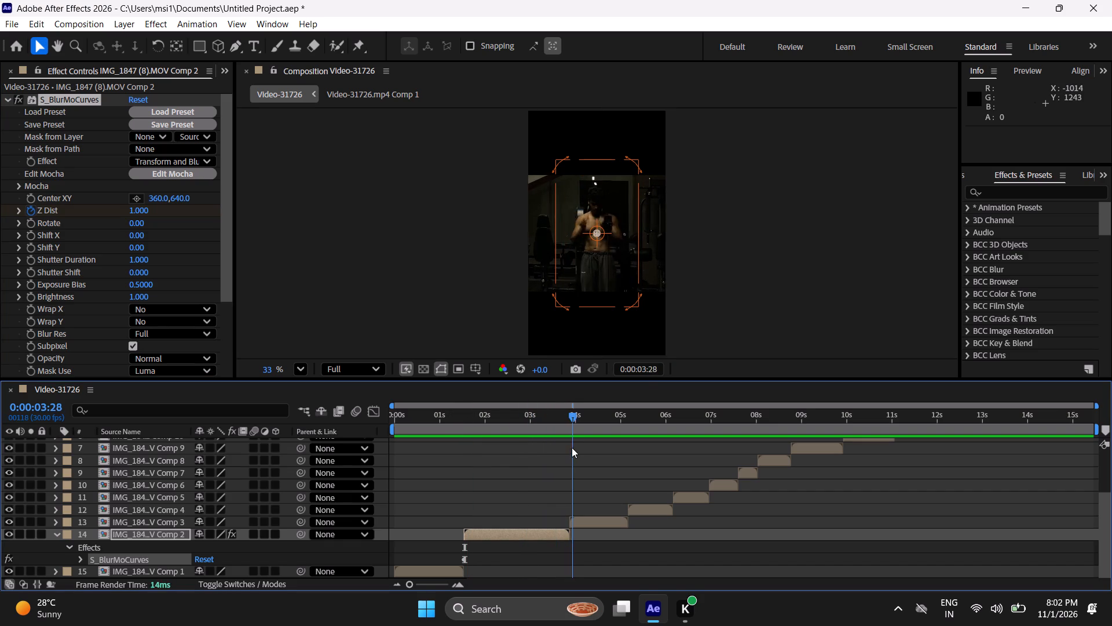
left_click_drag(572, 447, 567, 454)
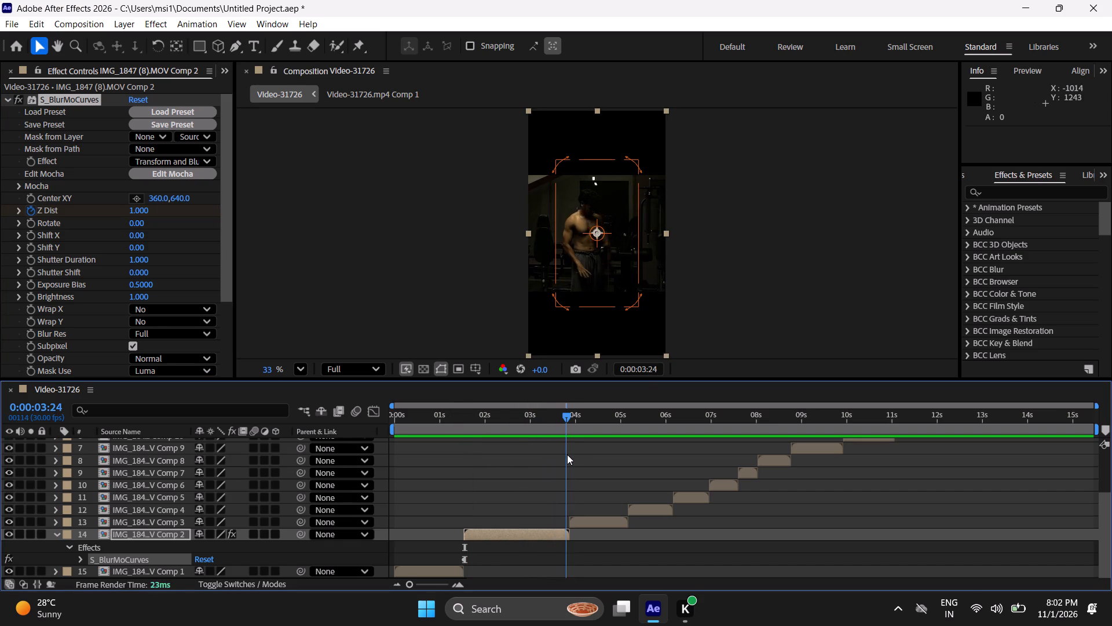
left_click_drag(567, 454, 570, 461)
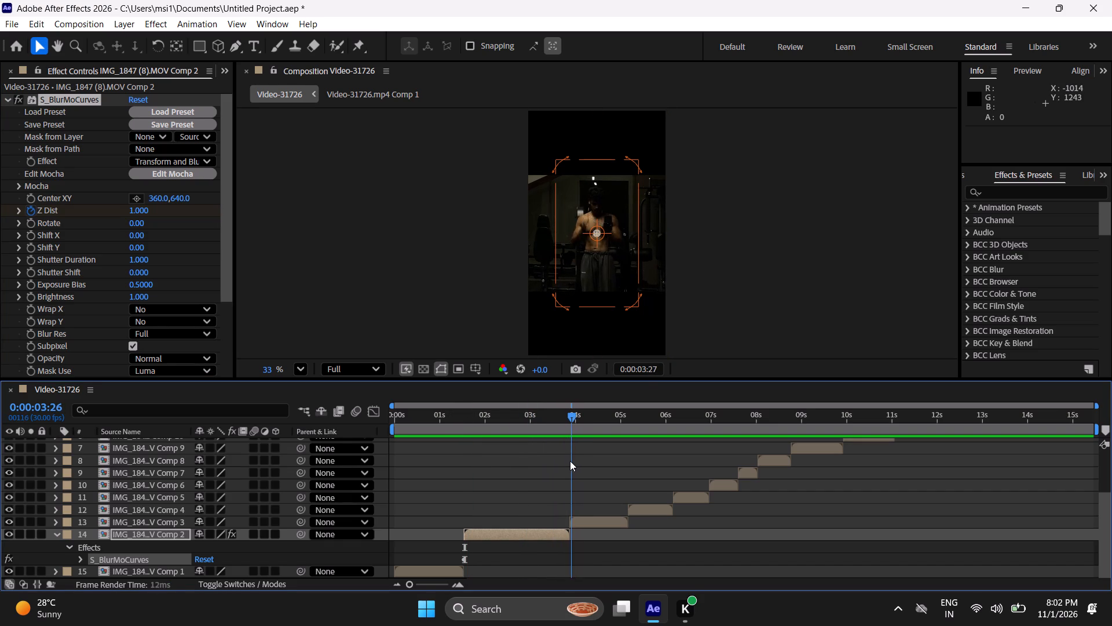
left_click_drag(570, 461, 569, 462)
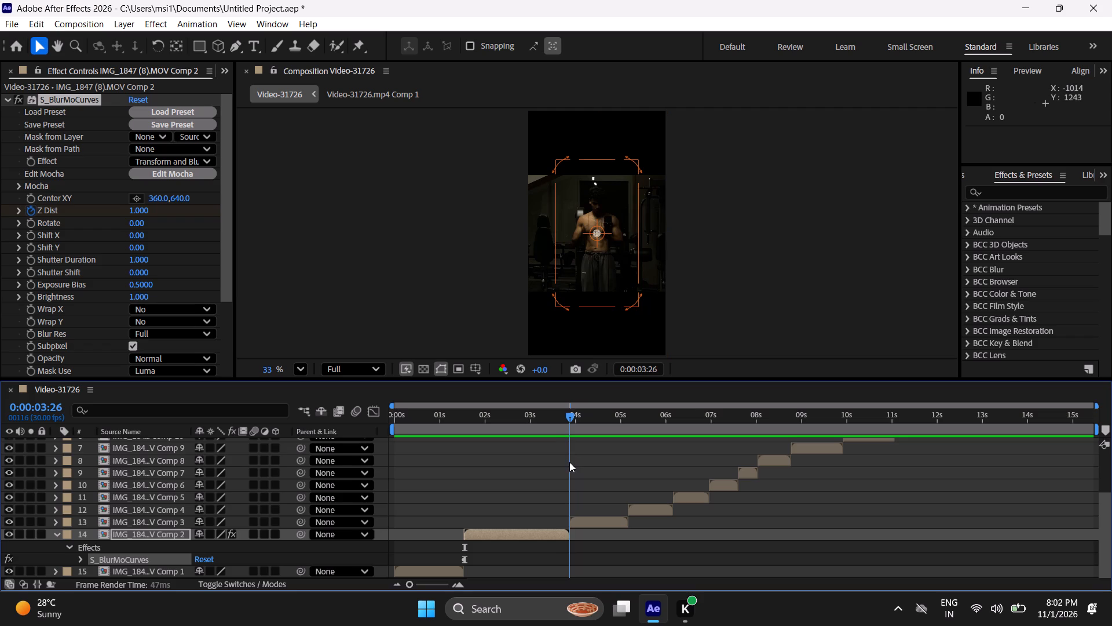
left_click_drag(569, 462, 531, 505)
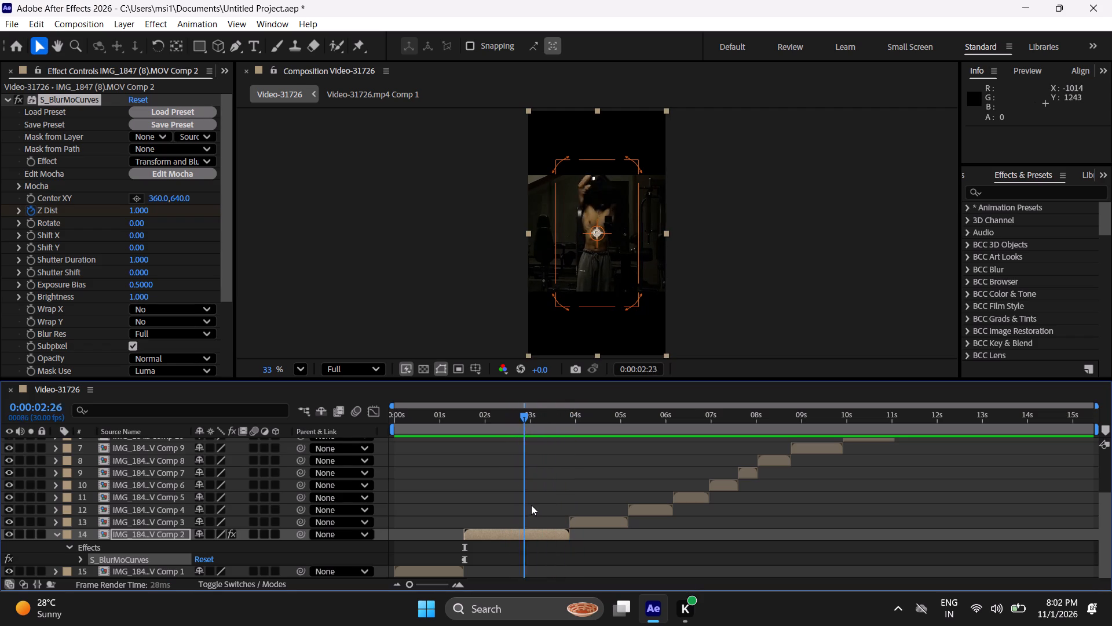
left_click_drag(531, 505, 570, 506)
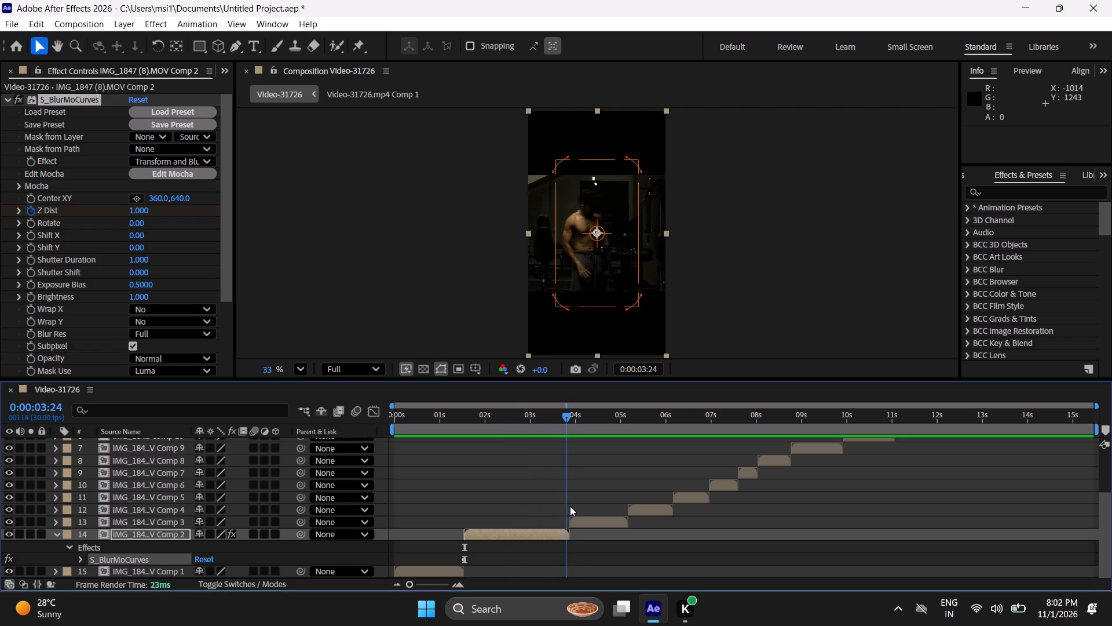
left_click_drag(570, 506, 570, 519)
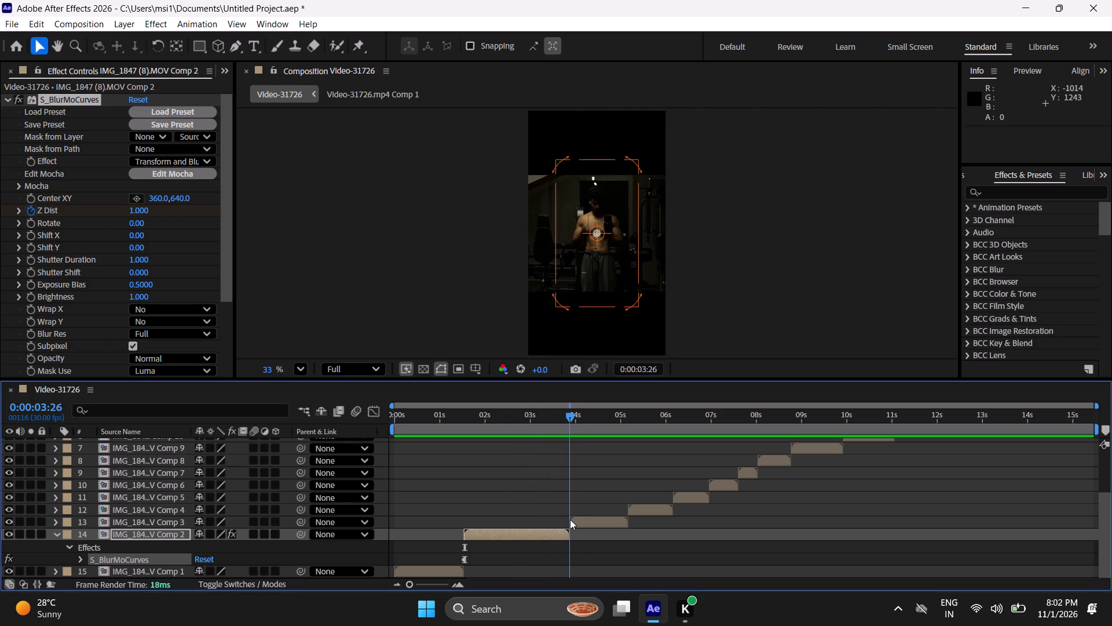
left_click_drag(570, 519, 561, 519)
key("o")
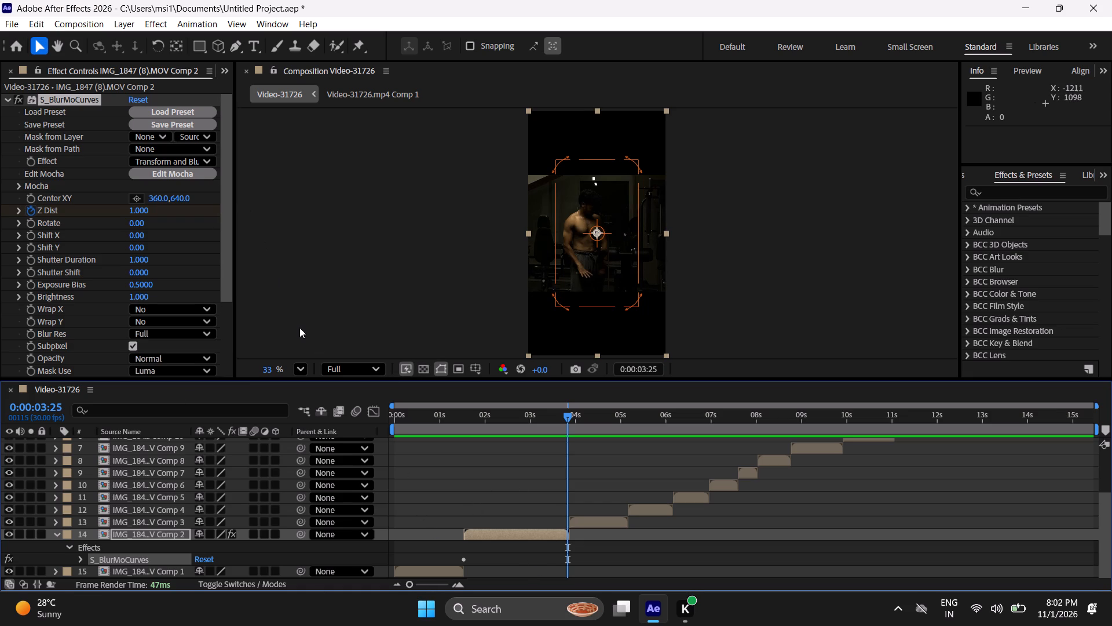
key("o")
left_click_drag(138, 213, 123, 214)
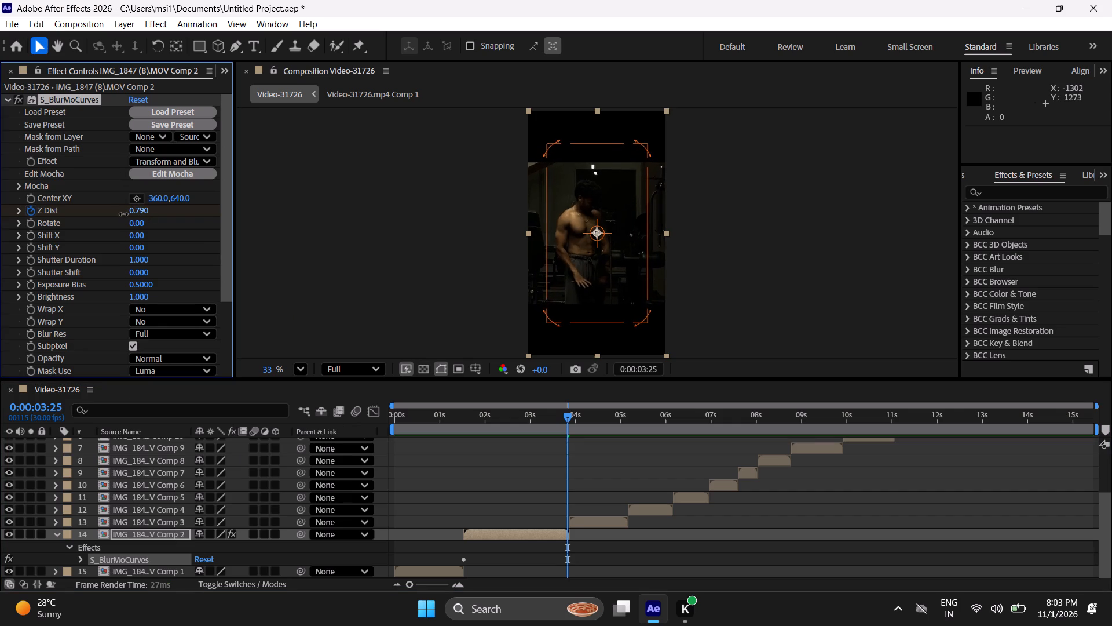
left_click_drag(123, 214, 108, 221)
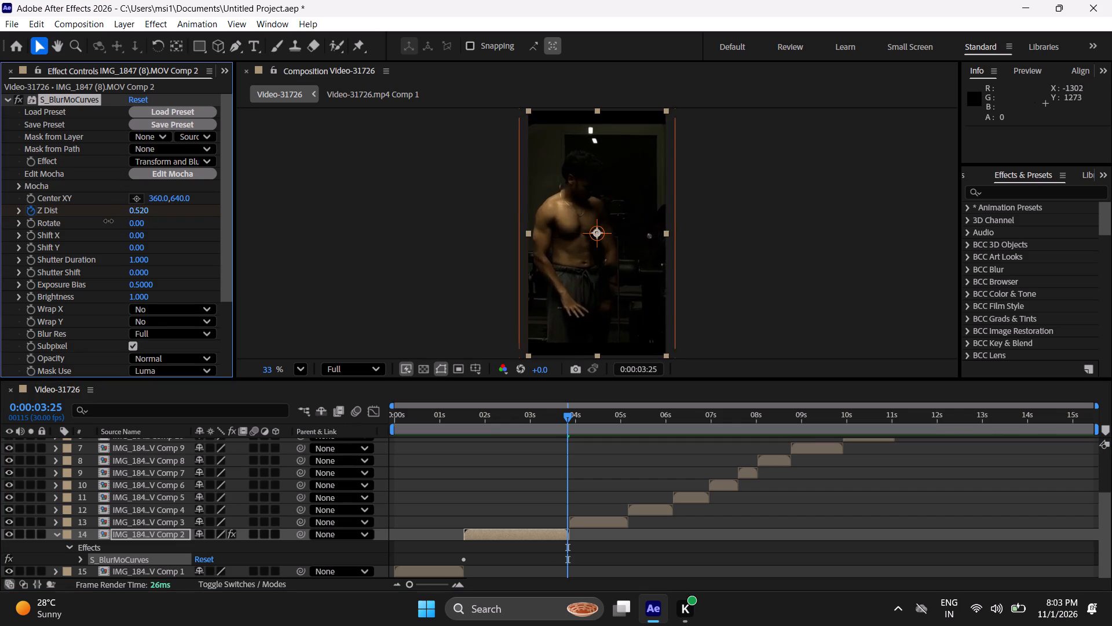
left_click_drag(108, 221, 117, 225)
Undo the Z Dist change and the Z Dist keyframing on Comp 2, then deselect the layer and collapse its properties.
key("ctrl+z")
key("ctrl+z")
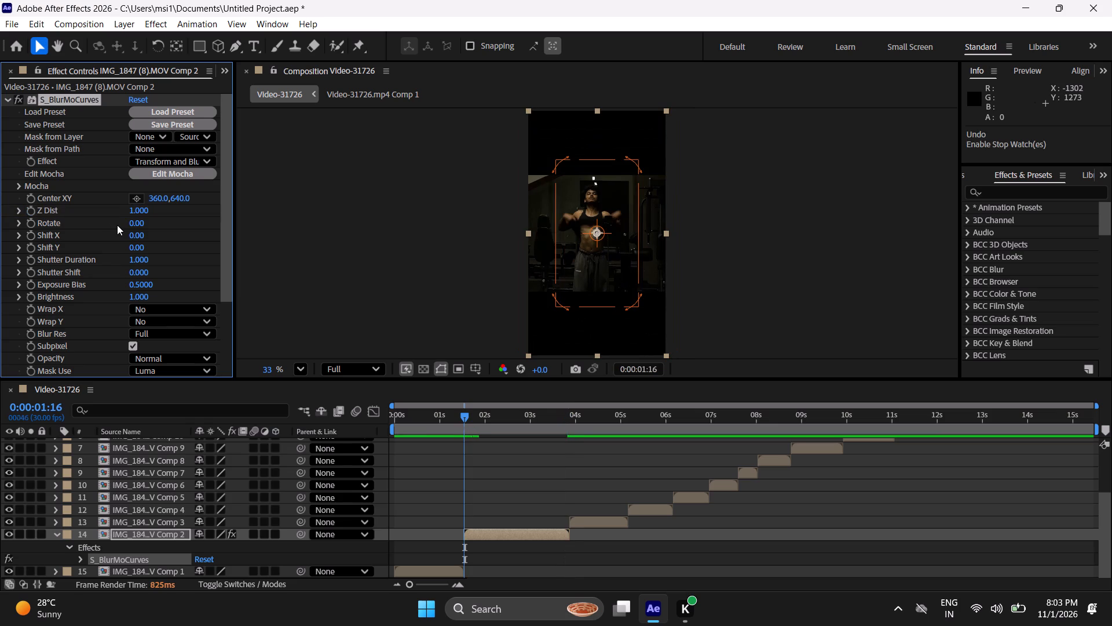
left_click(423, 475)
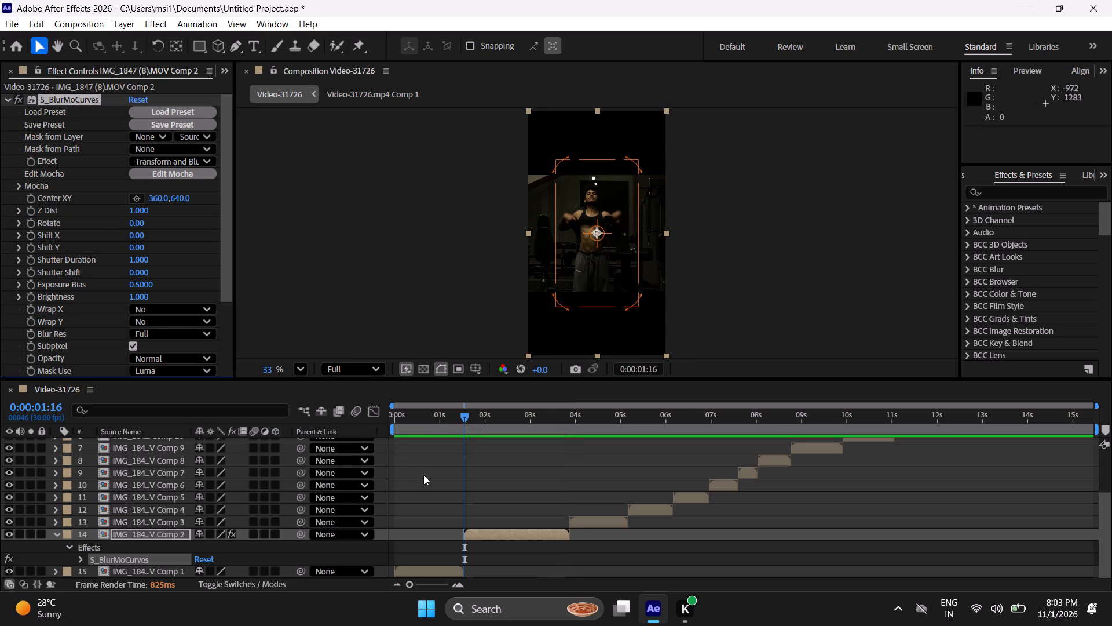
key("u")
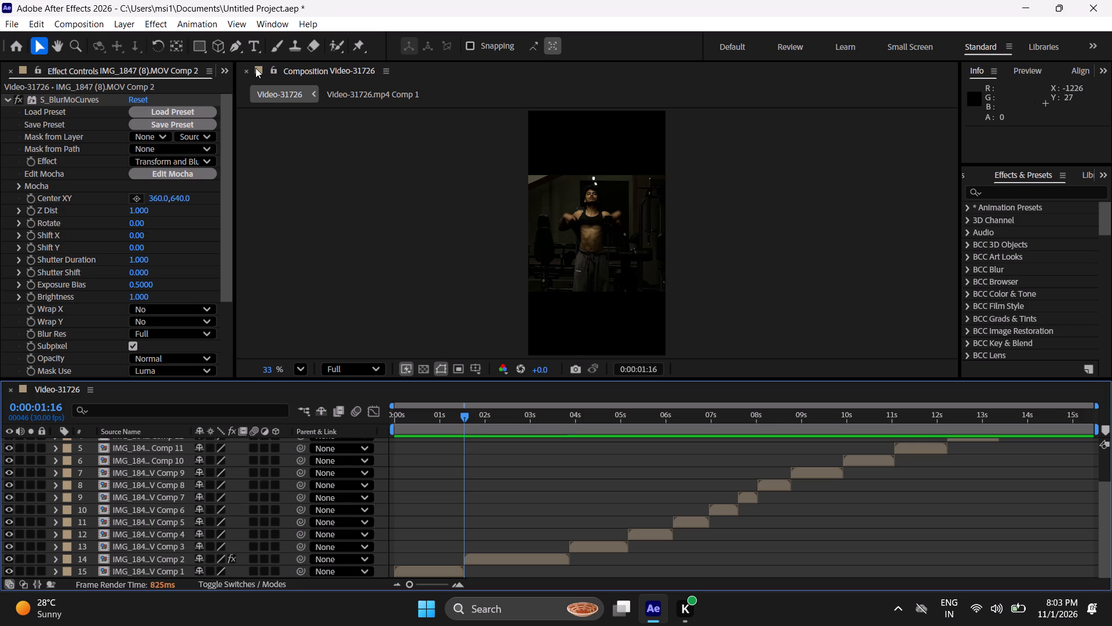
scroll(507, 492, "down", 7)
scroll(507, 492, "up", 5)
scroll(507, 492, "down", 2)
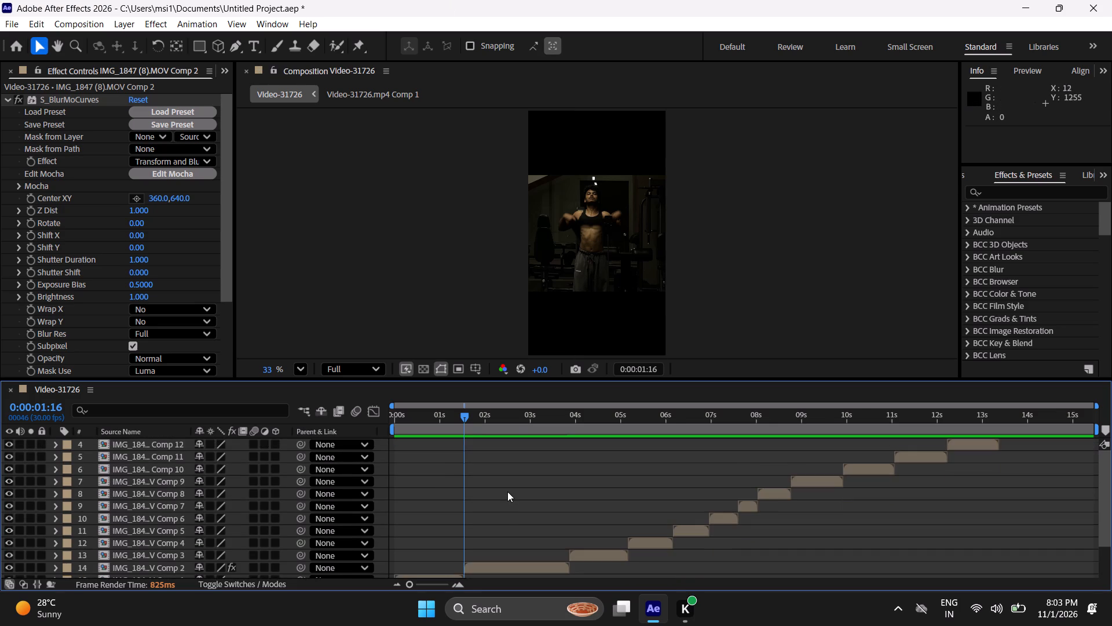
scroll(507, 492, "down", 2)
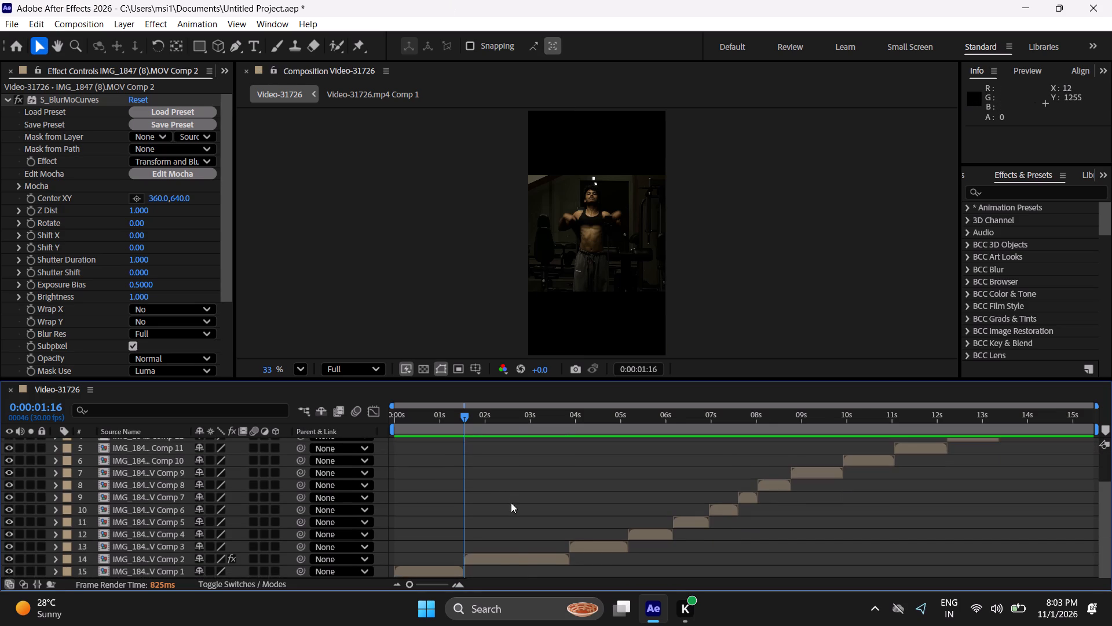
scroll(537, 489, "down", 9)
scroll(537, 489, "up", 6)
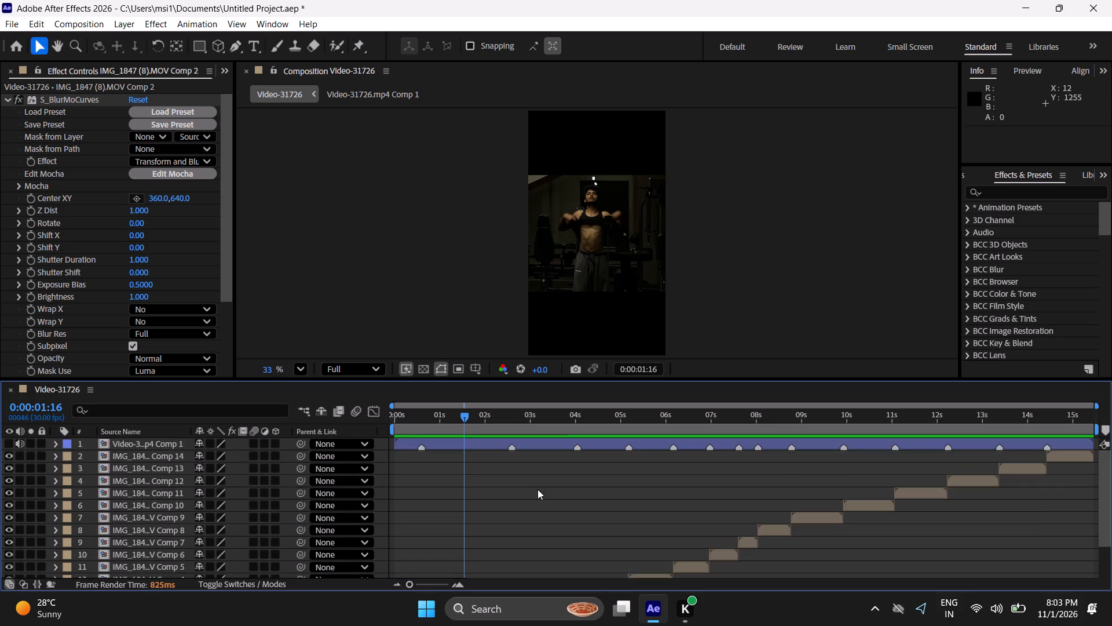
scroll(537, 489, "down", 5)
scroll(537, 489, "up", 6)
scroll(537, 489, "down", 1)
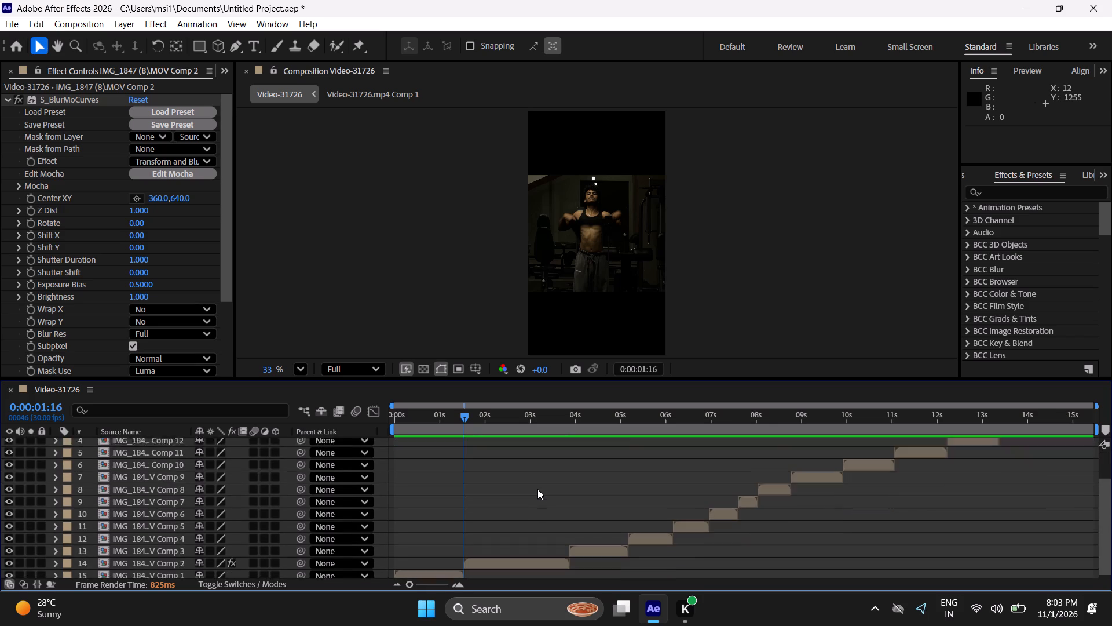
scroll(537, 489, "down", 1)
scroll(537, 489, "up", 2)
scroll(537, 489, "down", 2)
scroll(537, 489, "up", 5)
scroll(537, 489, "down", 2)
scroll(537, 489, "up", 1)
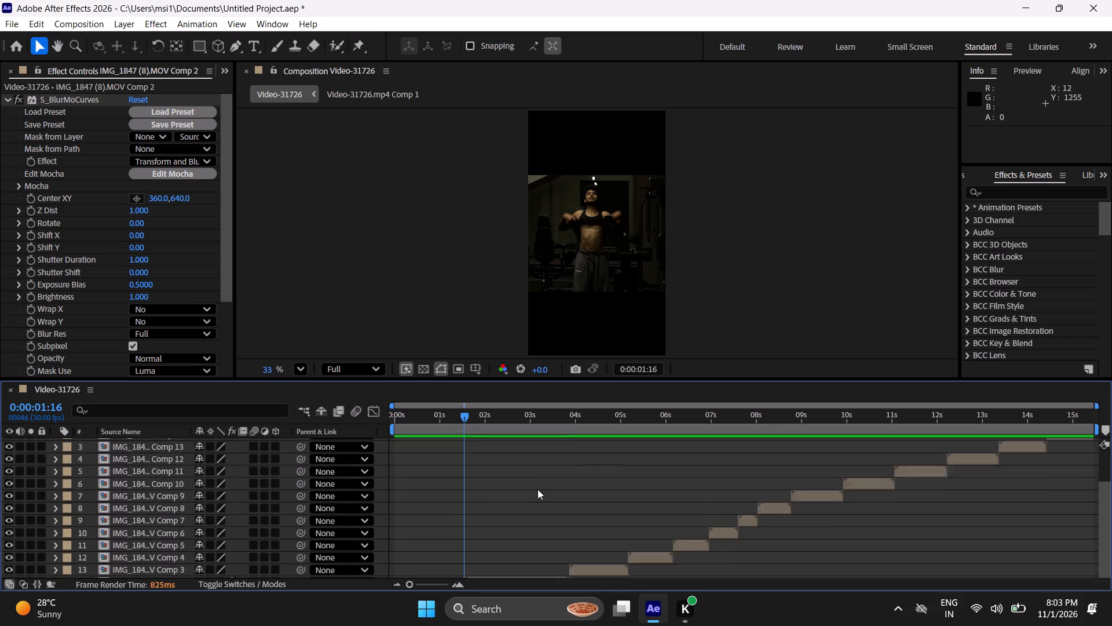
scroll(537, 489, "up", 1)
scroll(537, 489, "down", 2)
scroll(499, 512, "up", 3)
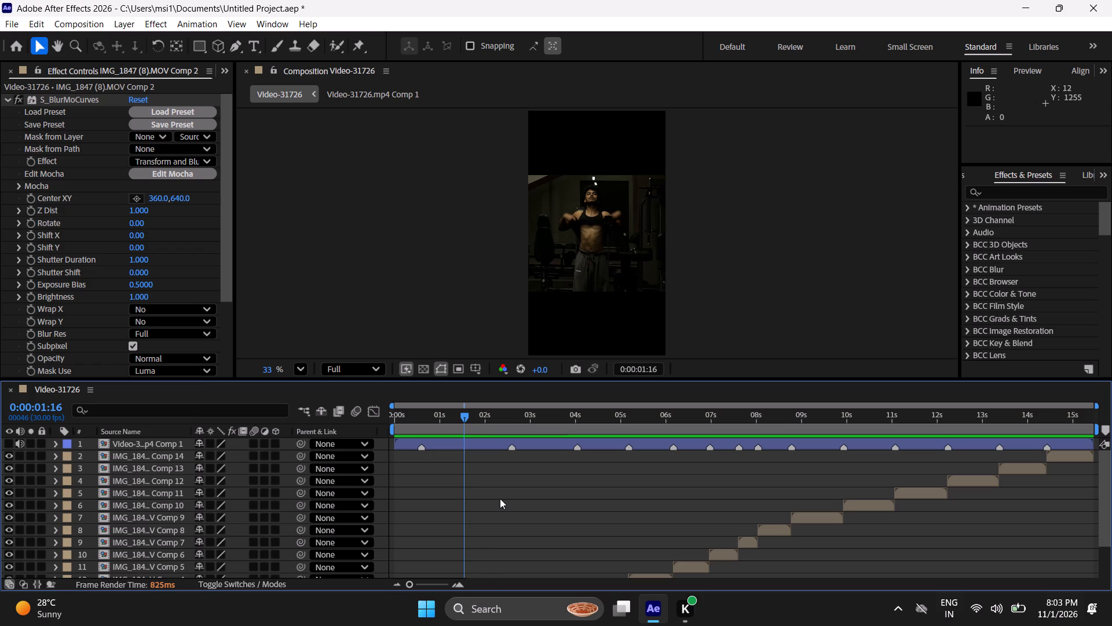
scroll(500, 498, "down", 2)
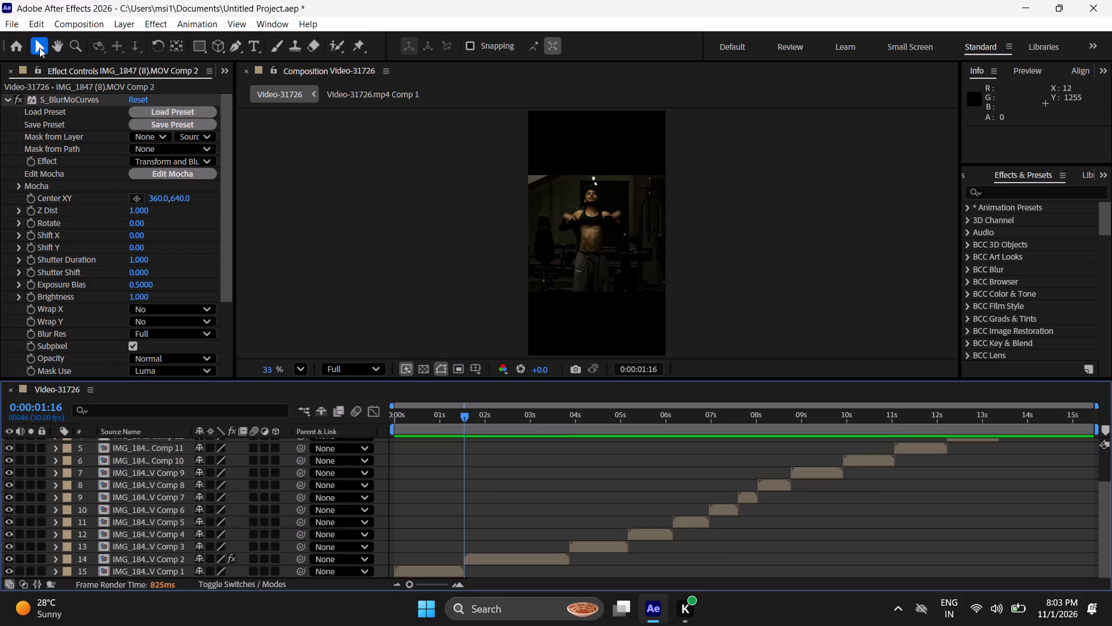
Change the preset of composition Video-31726 to Social Media Portrait HD, 1080x1920, 30 fps.
left_click(65, 22)
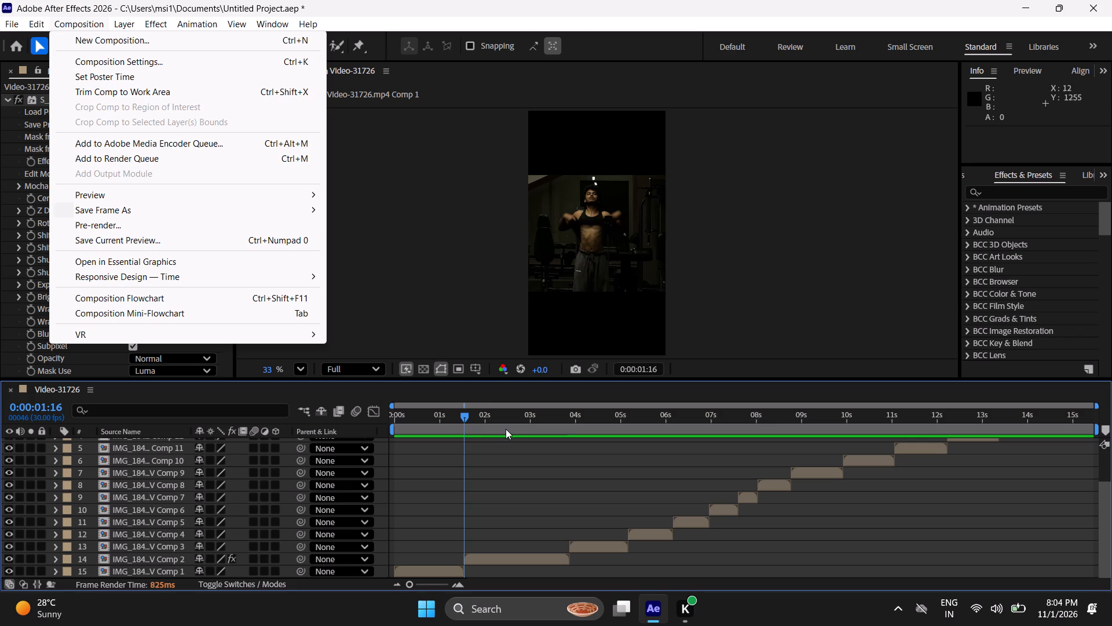
left_click(228, 60)
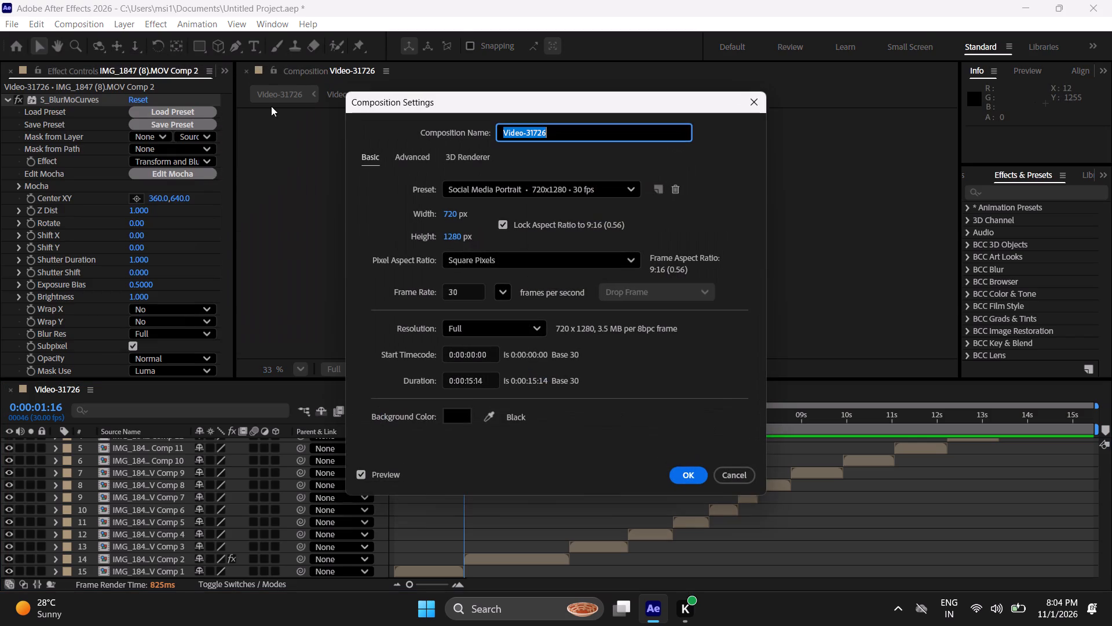
left_click(588, 190)
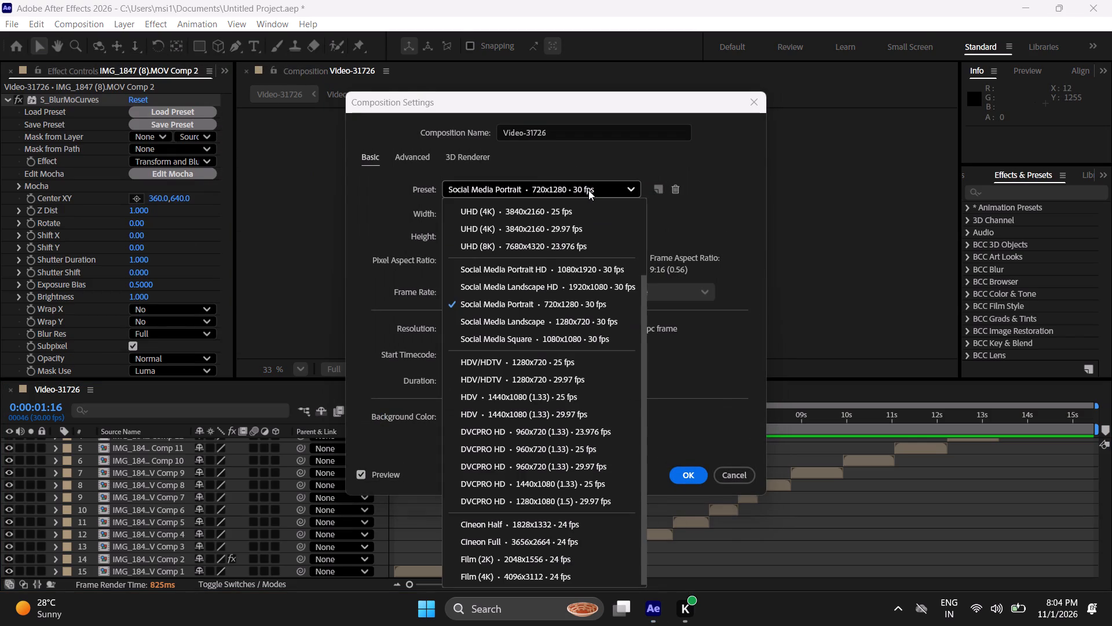
left_click(599, 274)
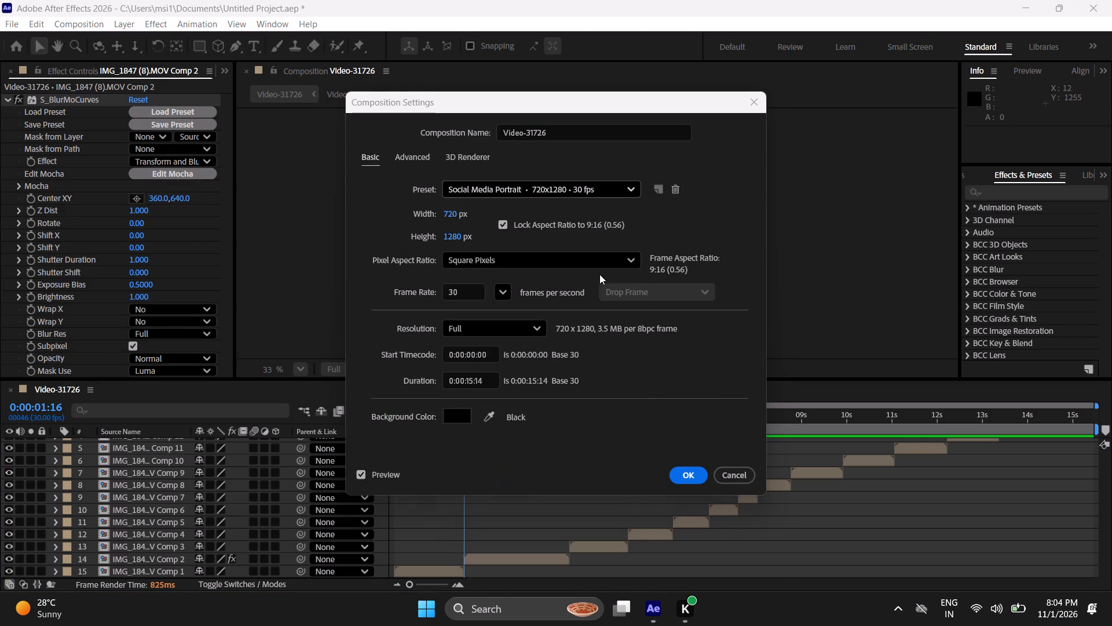
left_click(706, 473)
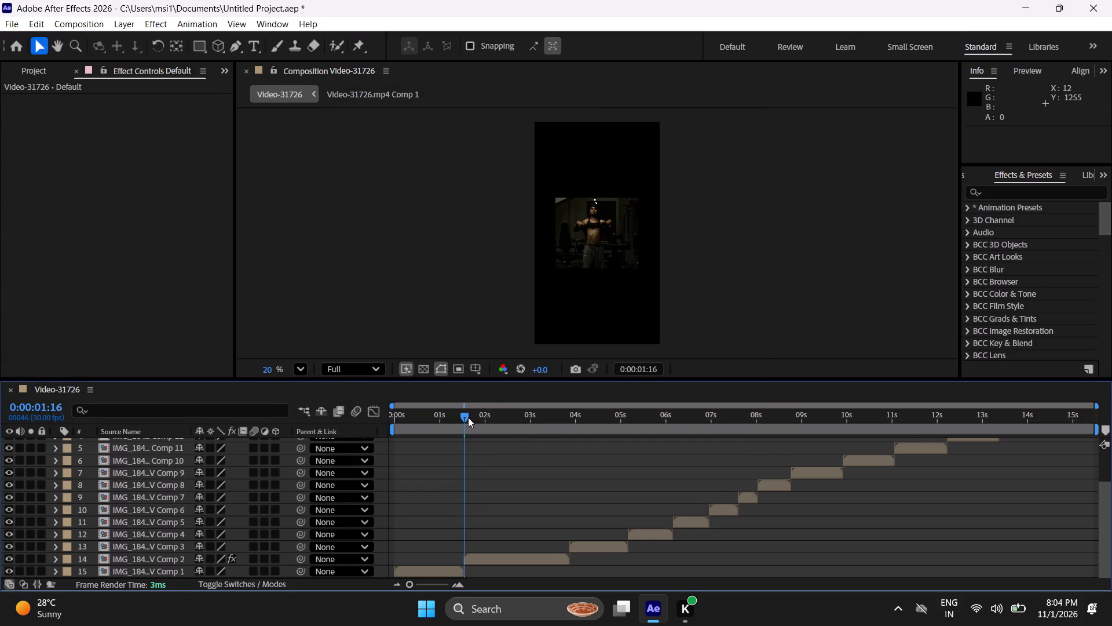
Check the resized composition at 0:00:02:13 and review its composition settings, keeping the Social Media Portrait HD preset.
left_click_drag(468, 417, 509, 418)
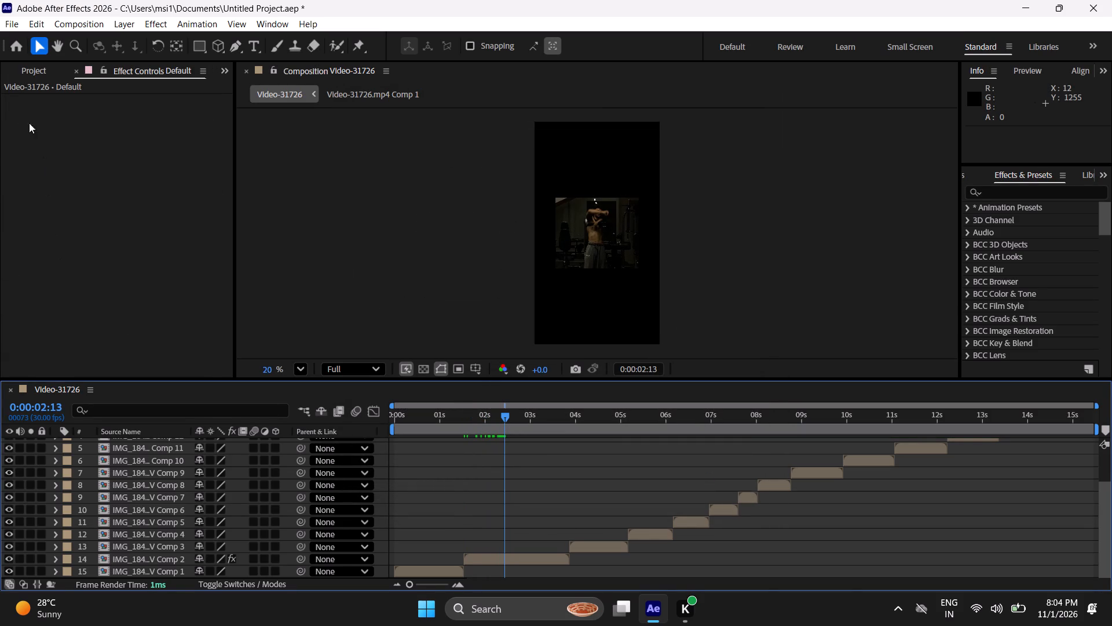
left_click(73, 26)
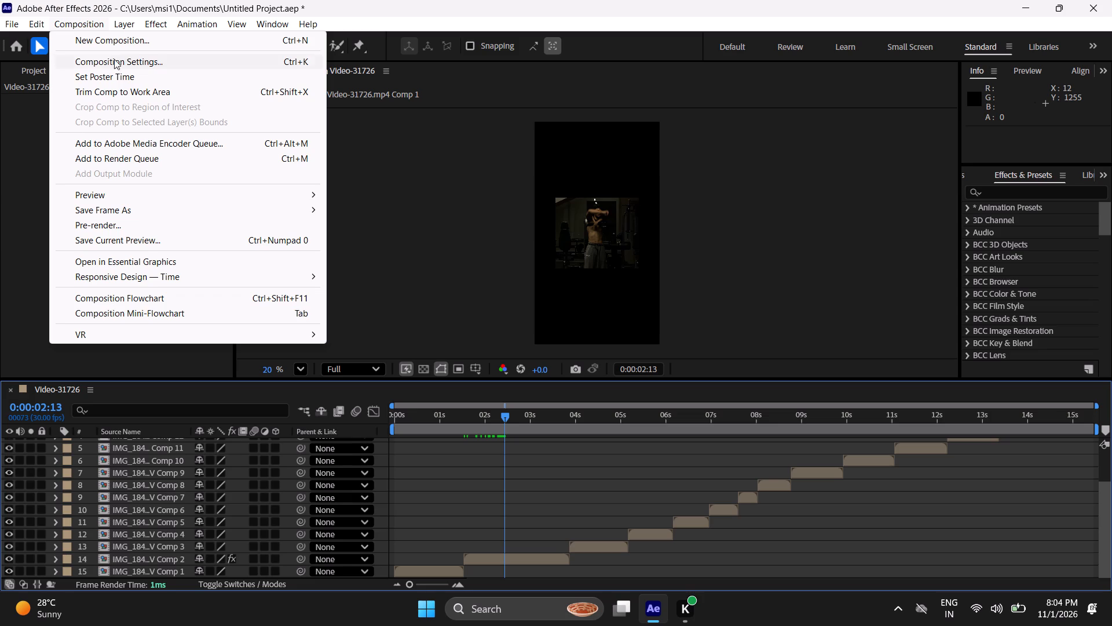
left_click(125, 59)
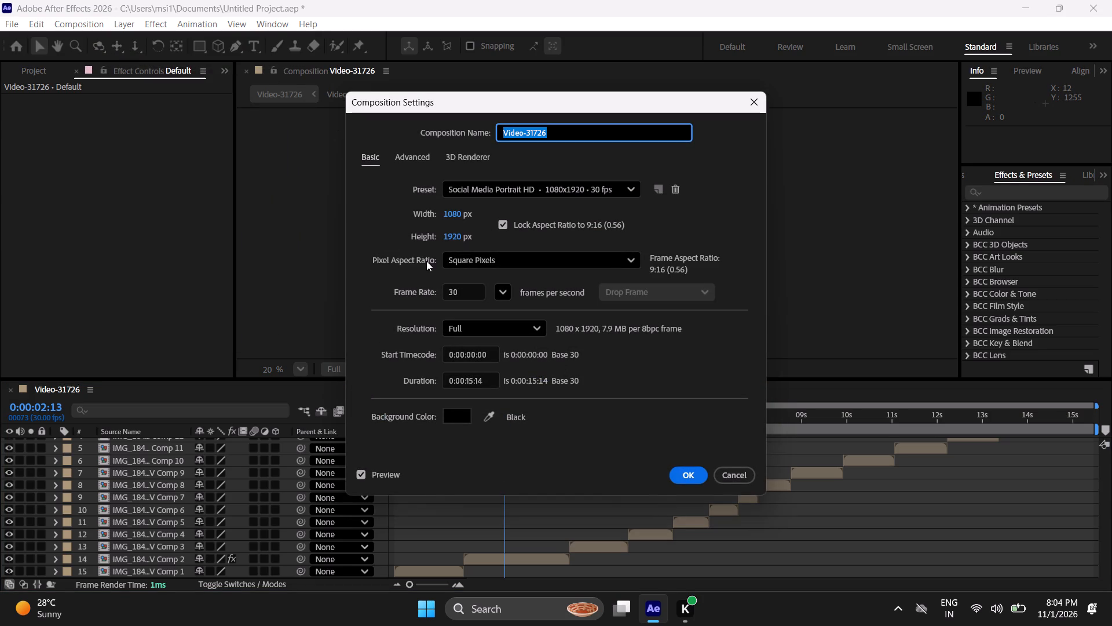
left_click(685, 466)
left_click(684, 482)
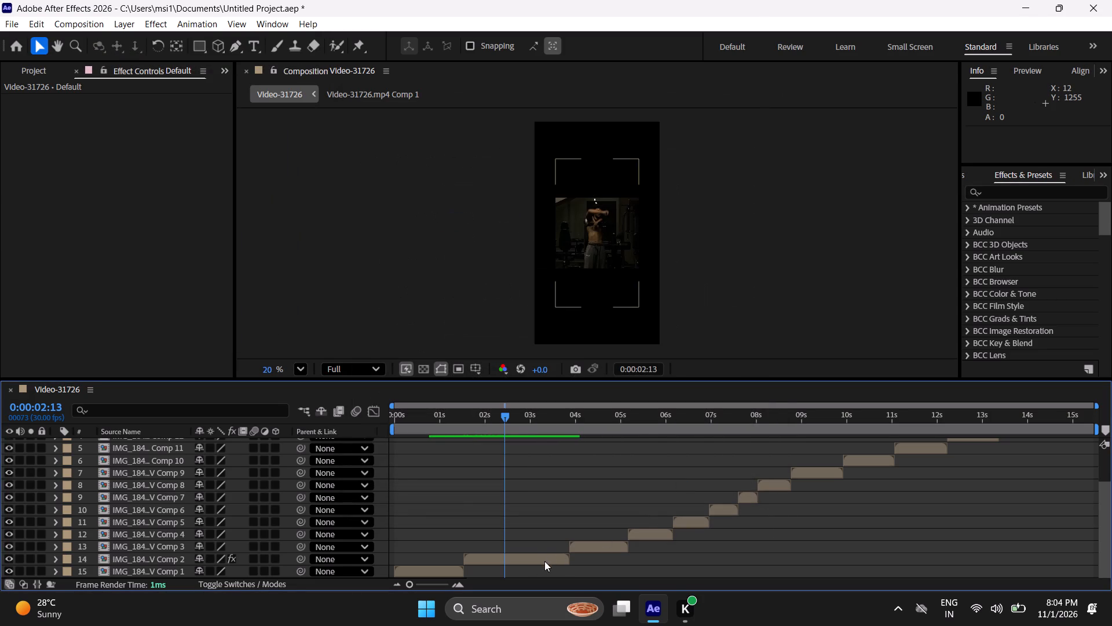
Remove the S_BlurMoCurves effect from the IMG_1847 (8).MOV Comp 2 clip.
left_click(532, 563)
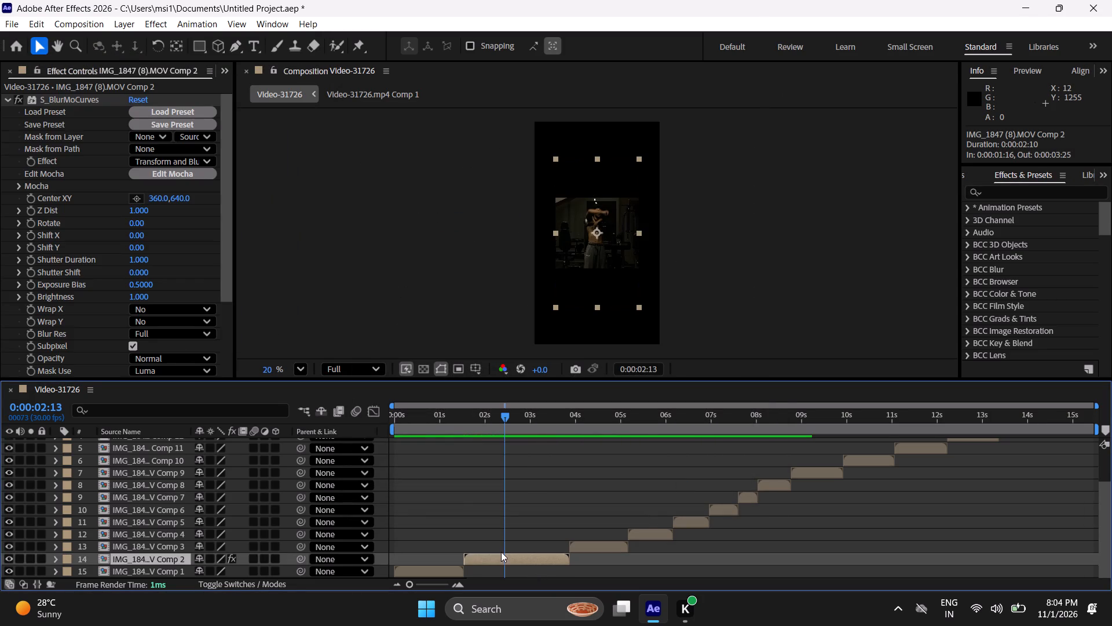
left_click(136, 213)
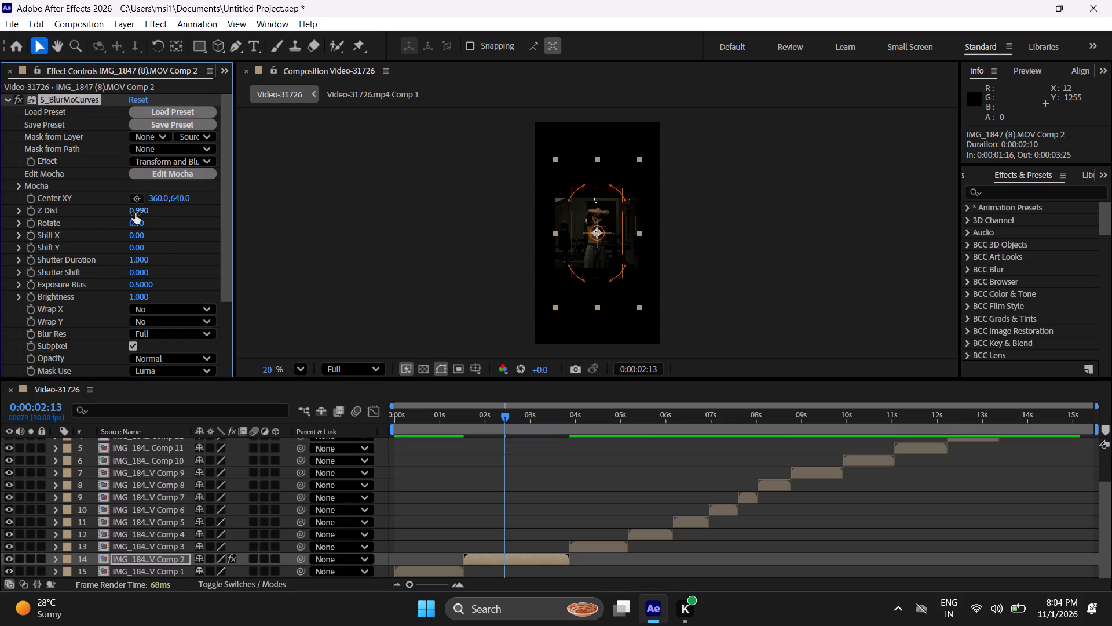
key("ctrl+z")
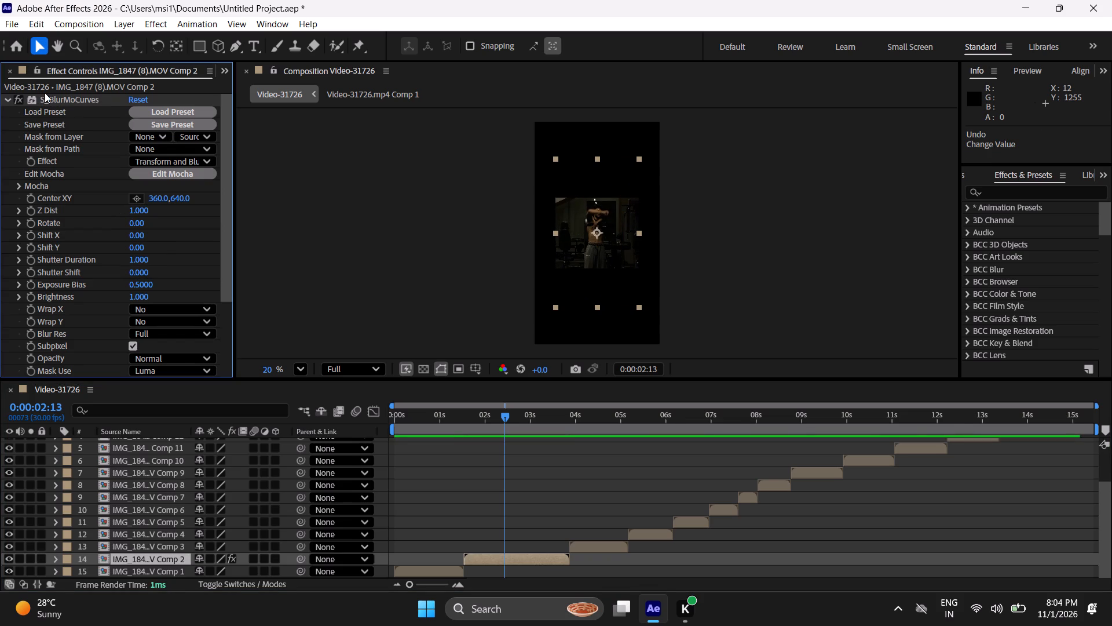
left_click(45, 93)
left_click(45, 99)
key("Delete")
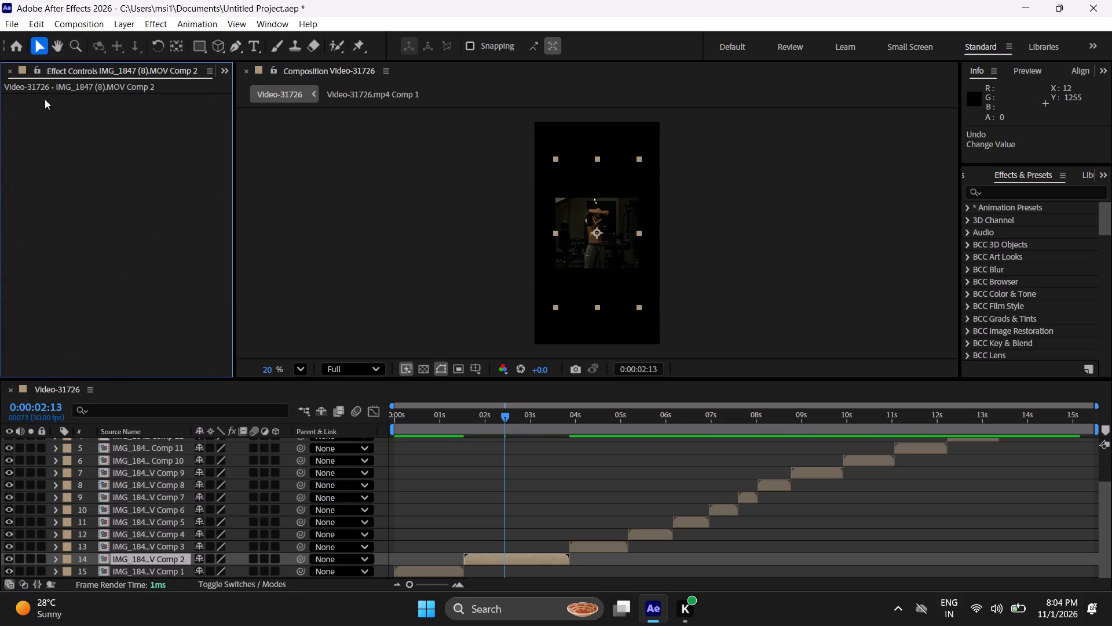
scroll(492, 512, "down", 4)
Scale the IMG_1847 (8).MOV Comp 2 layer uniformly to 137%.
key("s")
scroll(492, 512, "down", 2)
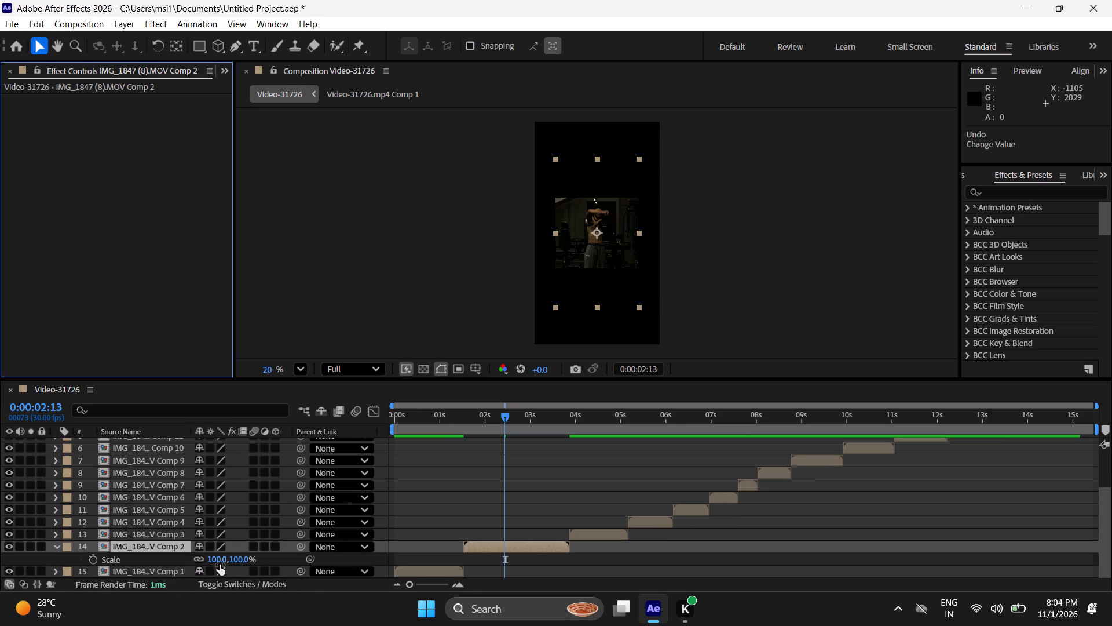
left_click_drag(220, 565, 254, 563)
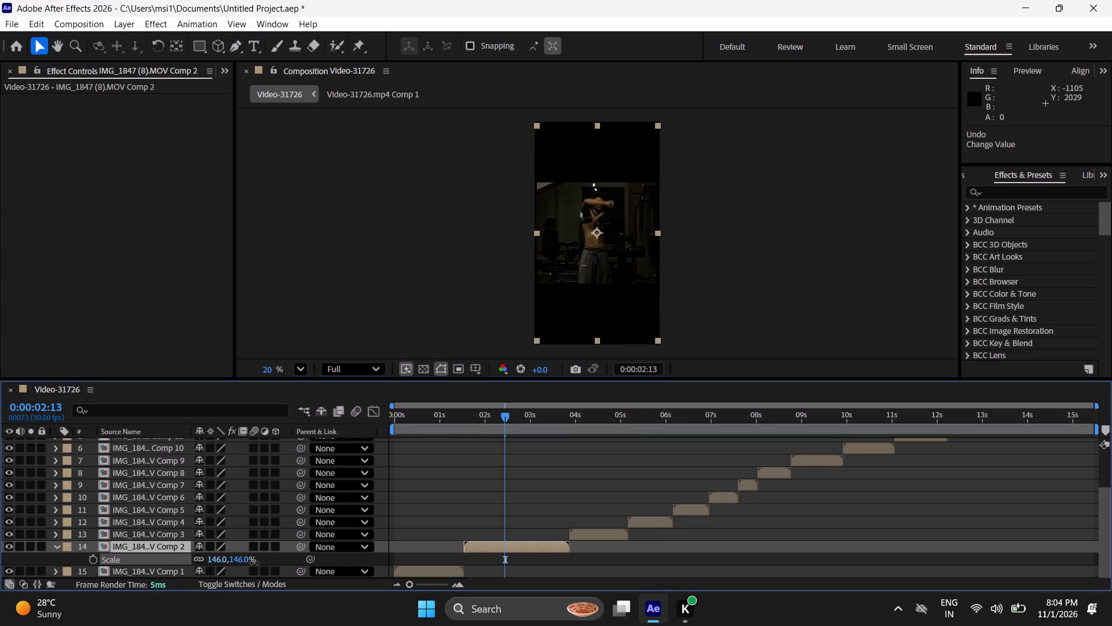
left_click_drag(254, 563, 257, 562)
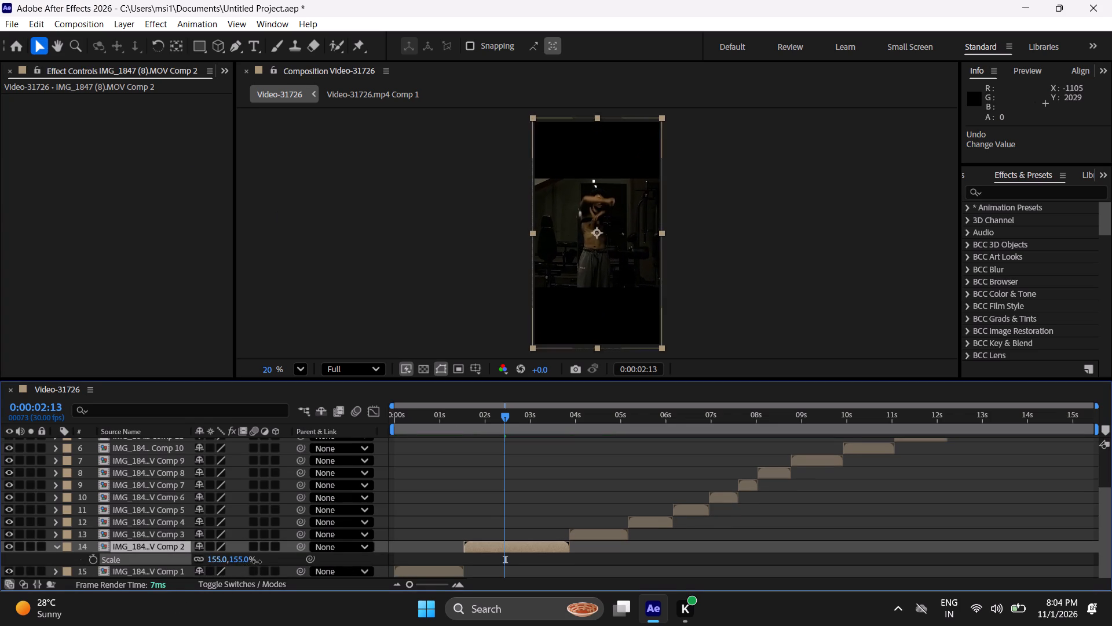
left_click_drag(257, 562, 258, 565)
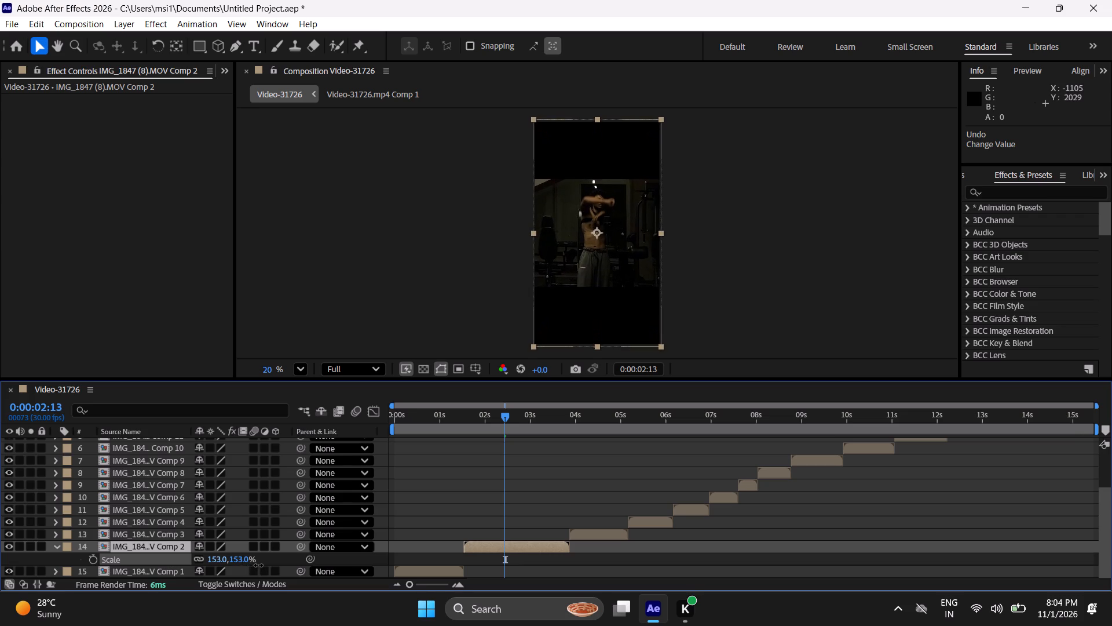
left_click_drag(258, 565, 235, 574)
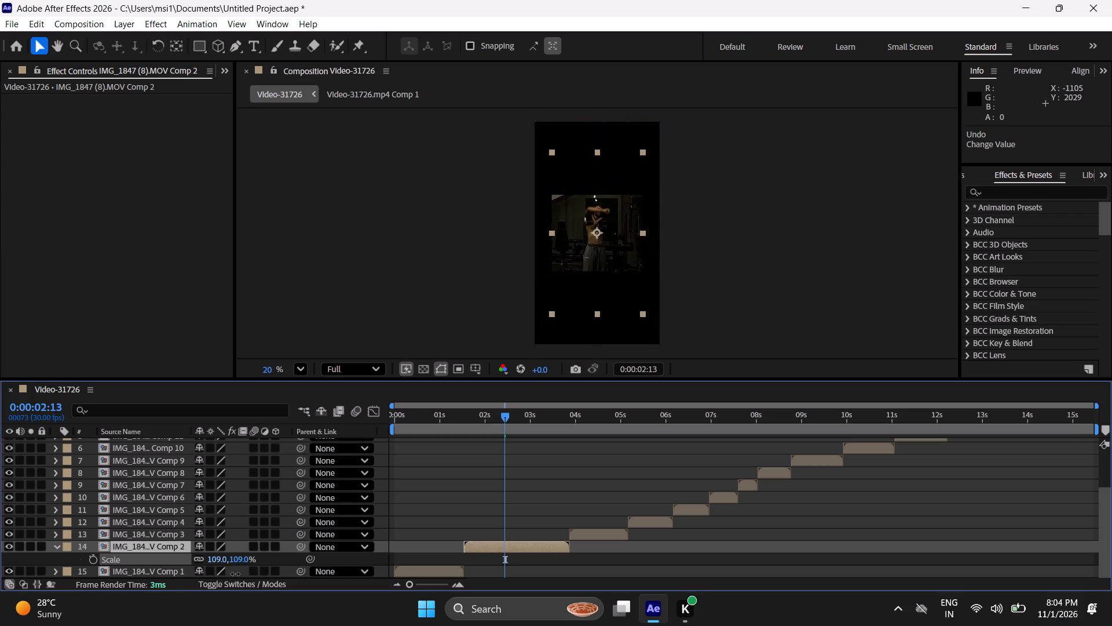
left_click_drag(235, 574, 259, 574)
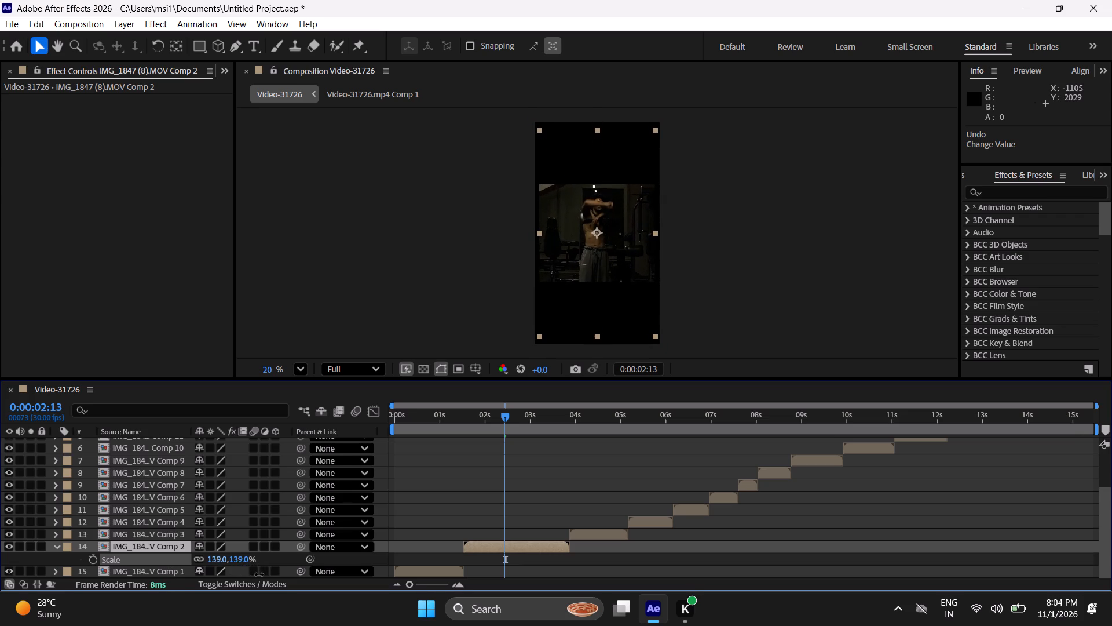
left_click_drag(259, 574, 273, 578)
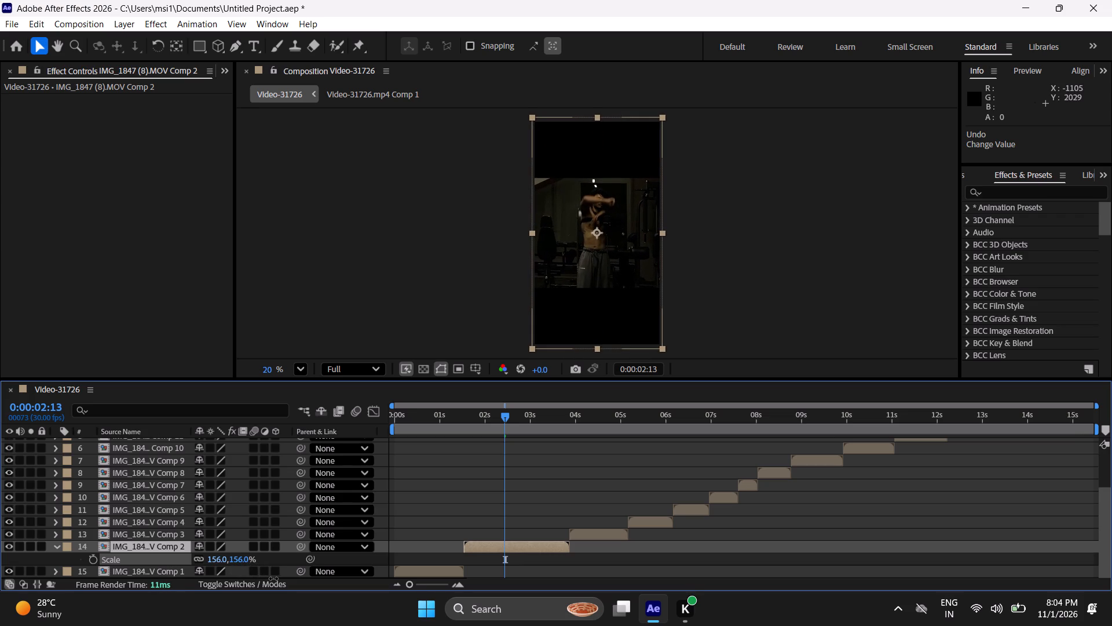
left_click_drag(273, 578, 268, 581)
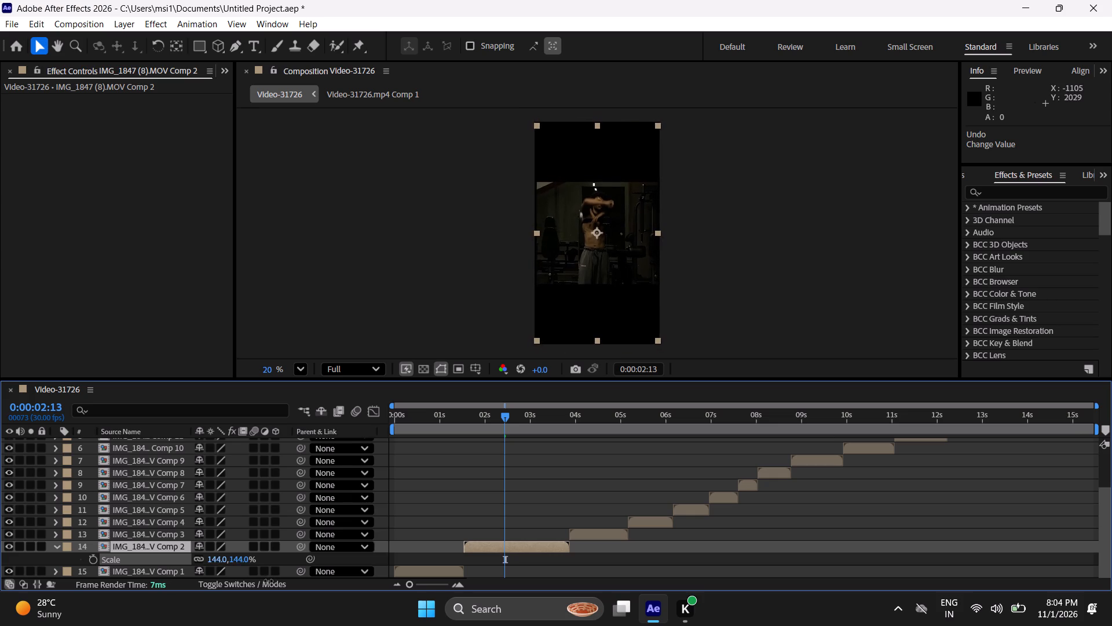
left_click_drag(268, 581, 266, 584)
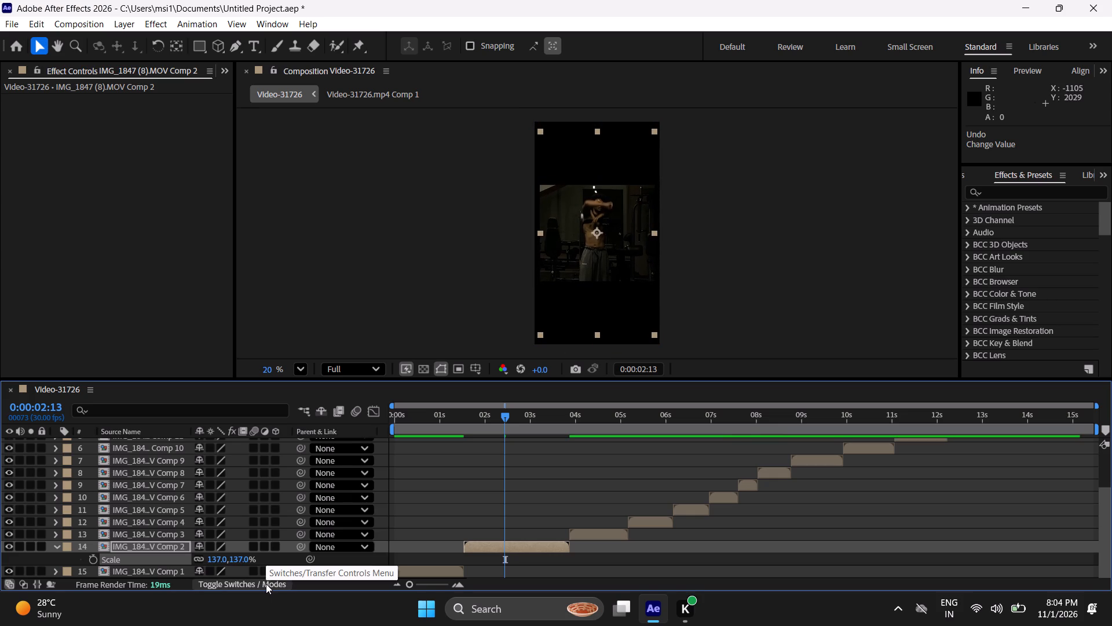
Undo the Comp 2 scale change, the S_BlurMoCurves removal and the composition resize, then collapse the Comp 2 layer's properties.
key("ctrl+z")
key("ctrl+z")
key("ctrl+z")
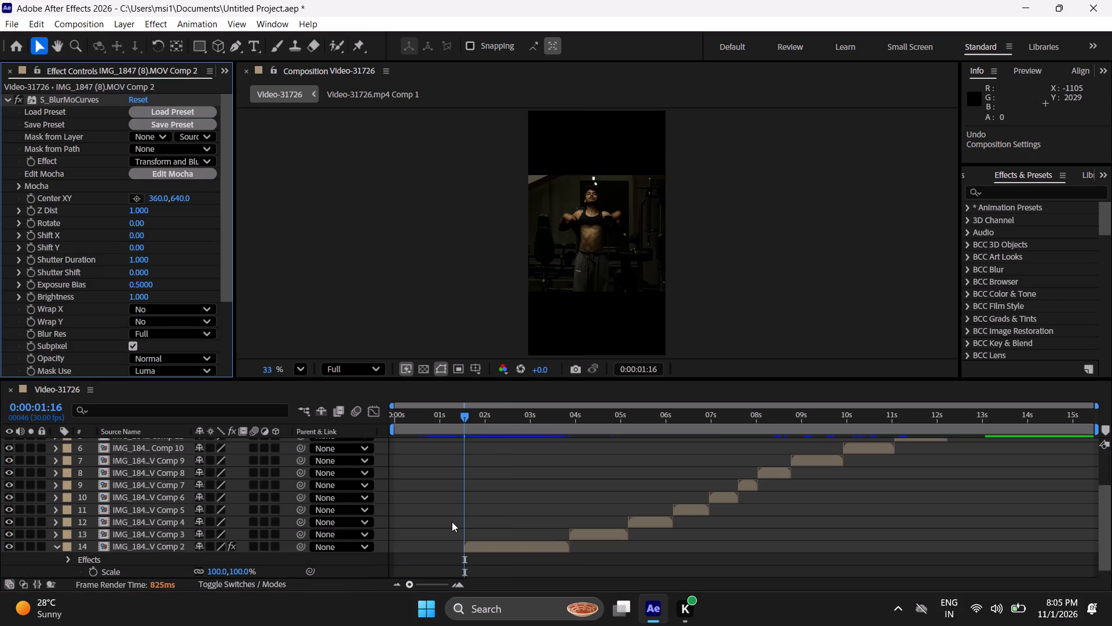
scroll(452, 520, "down", 7)
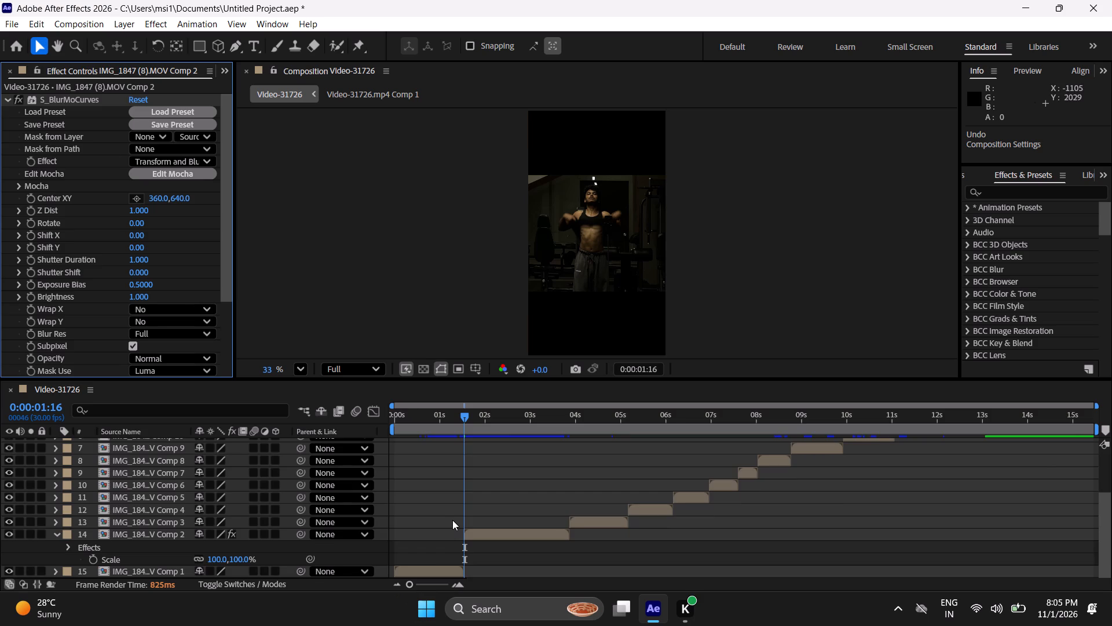
scroll(452, 520, "up", 3)
scroll(452, 520, "down", 2)
left_click(452, 520)
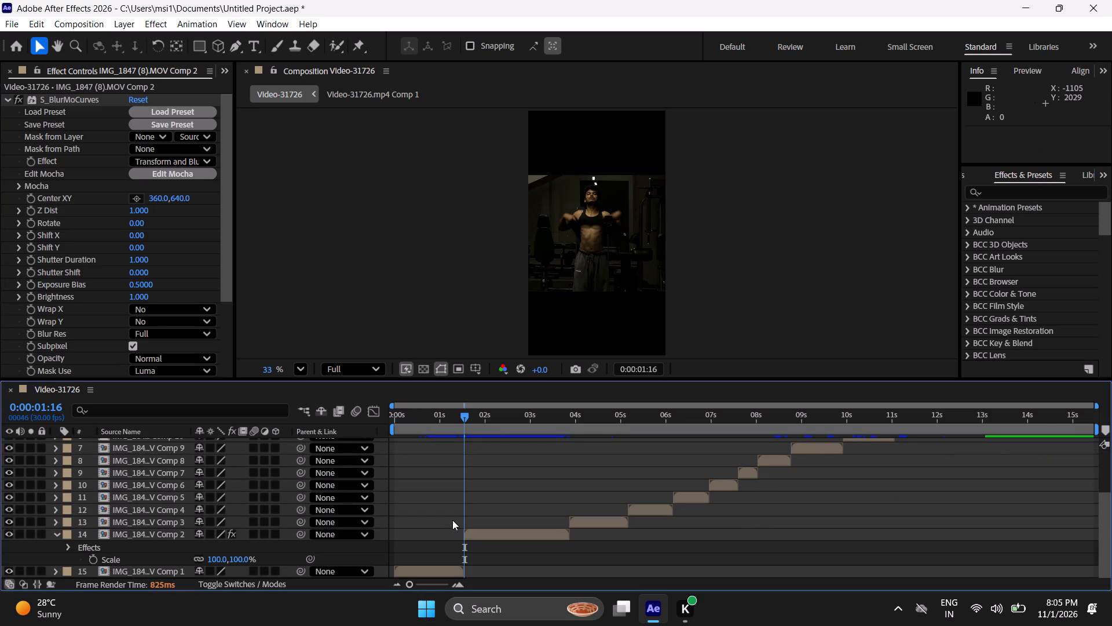
left_click(55, 537)
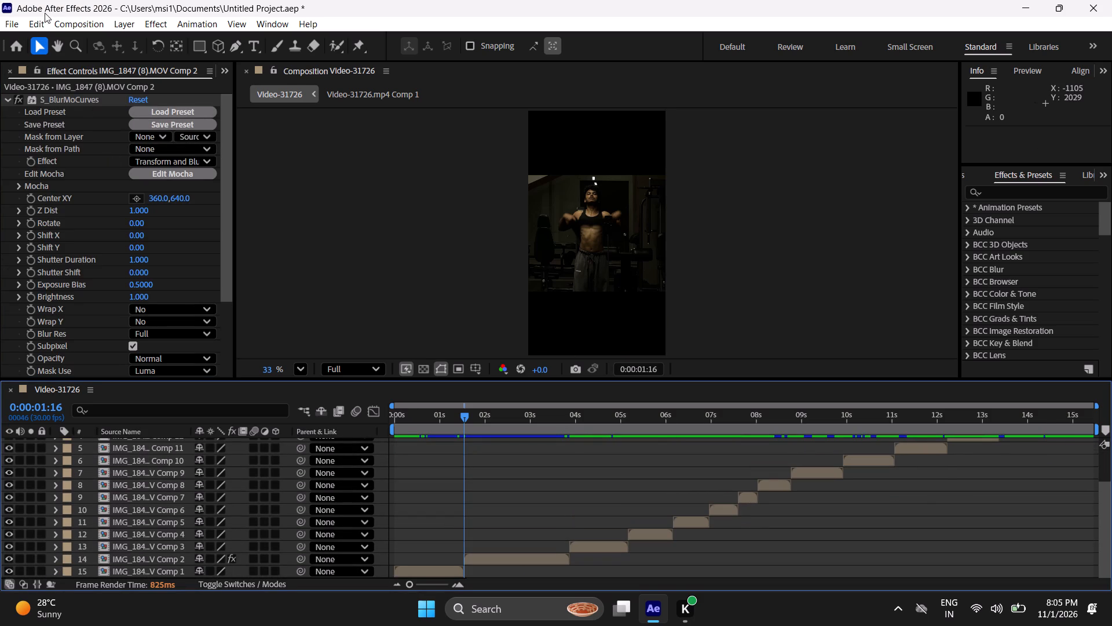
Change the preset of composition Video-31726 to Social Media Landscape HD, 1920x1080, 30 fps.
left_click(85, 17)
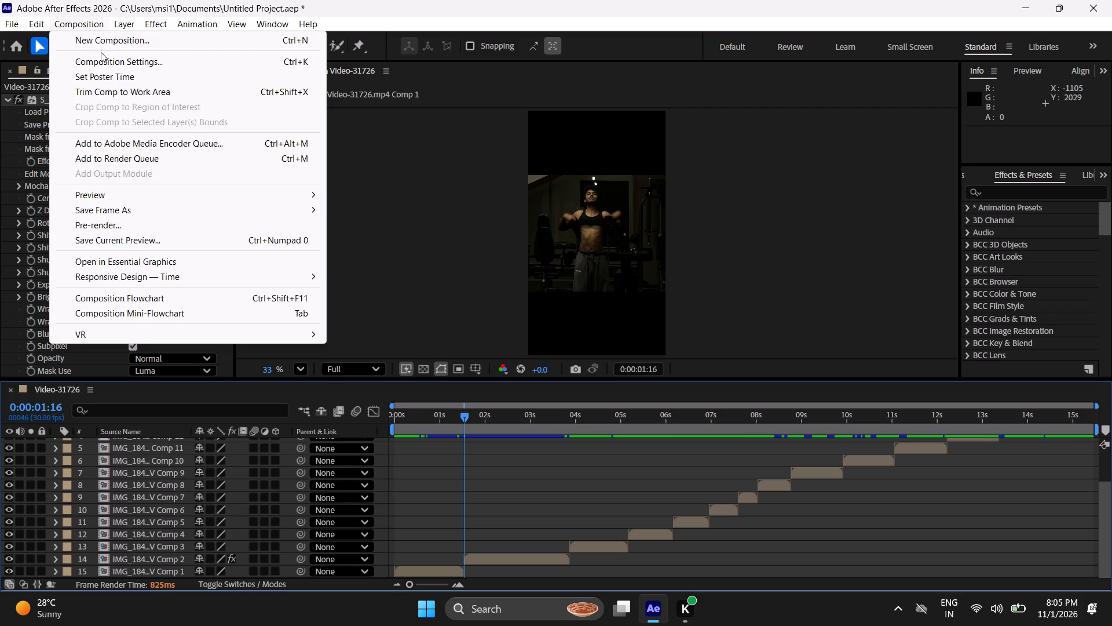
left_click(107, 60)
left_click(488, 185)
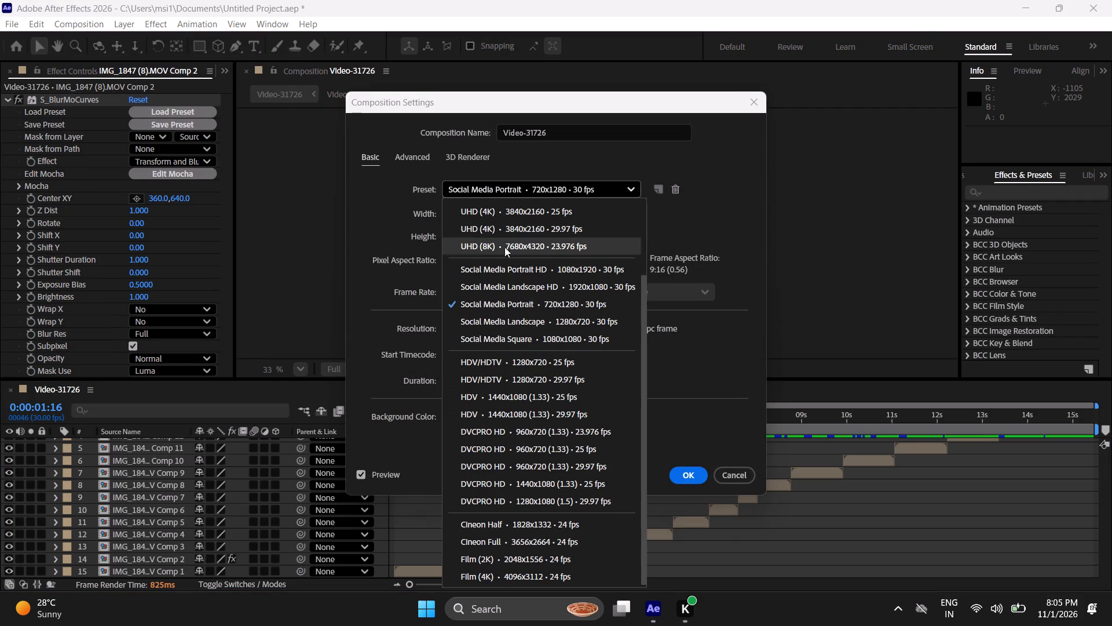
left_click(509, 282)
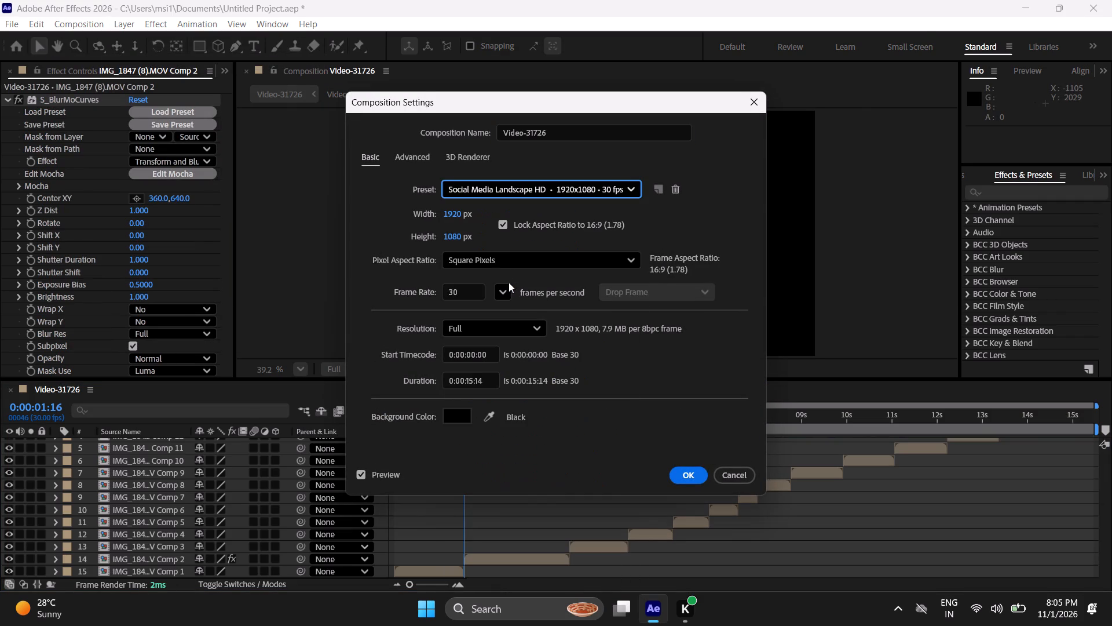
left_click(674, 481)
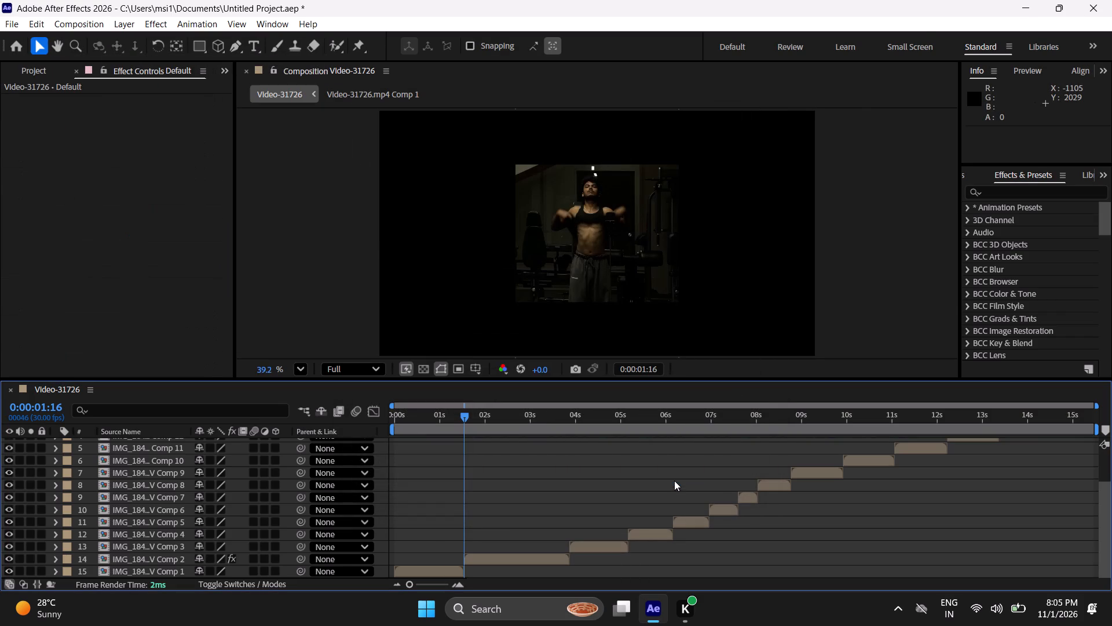
Change the preset of composition Video-31726 to Social Media Square, 1080x1080, 30 fps.
left_click_drag(67, 26, 145, 60)
left_click(145, 60)
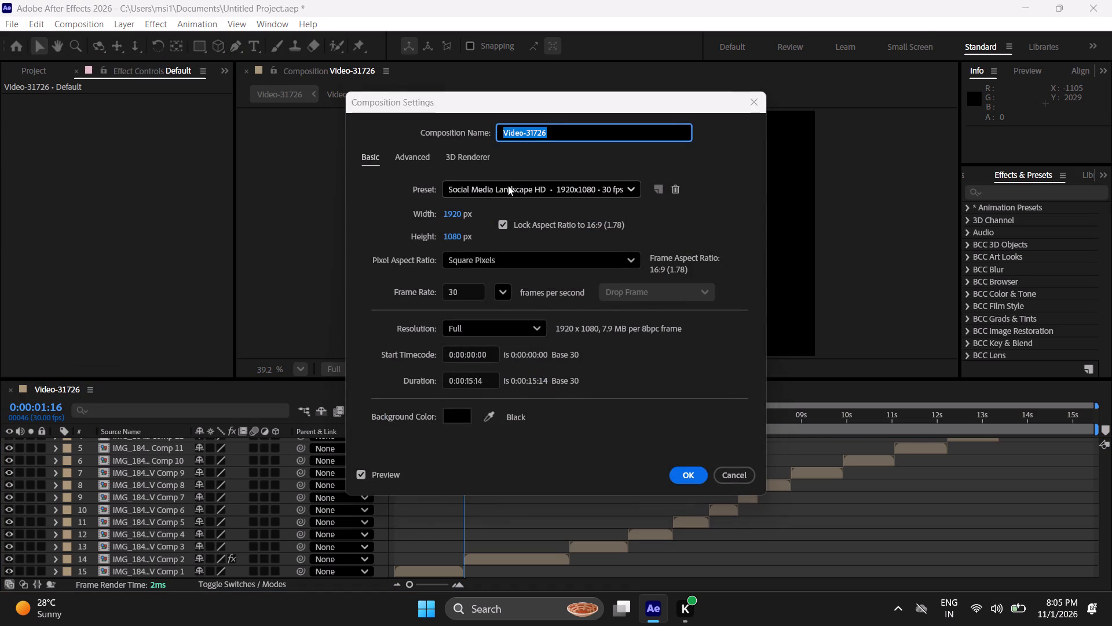
left_click(508, 185)
left_click(535, 320)
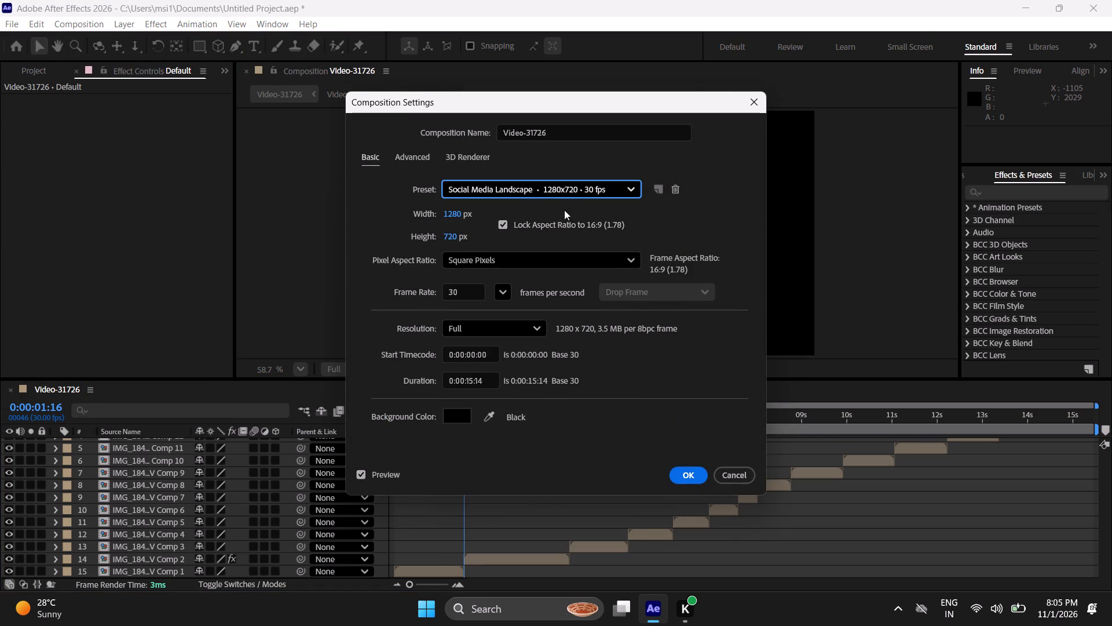
left_click(573, 191)
left_click(579, 346)
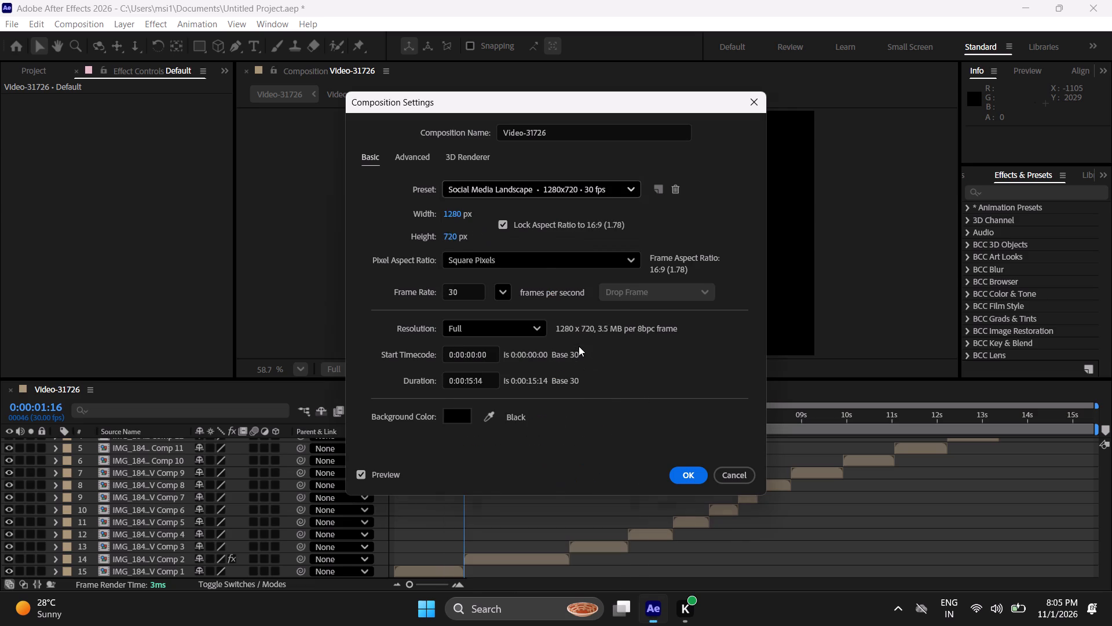
left_click(682, 482)
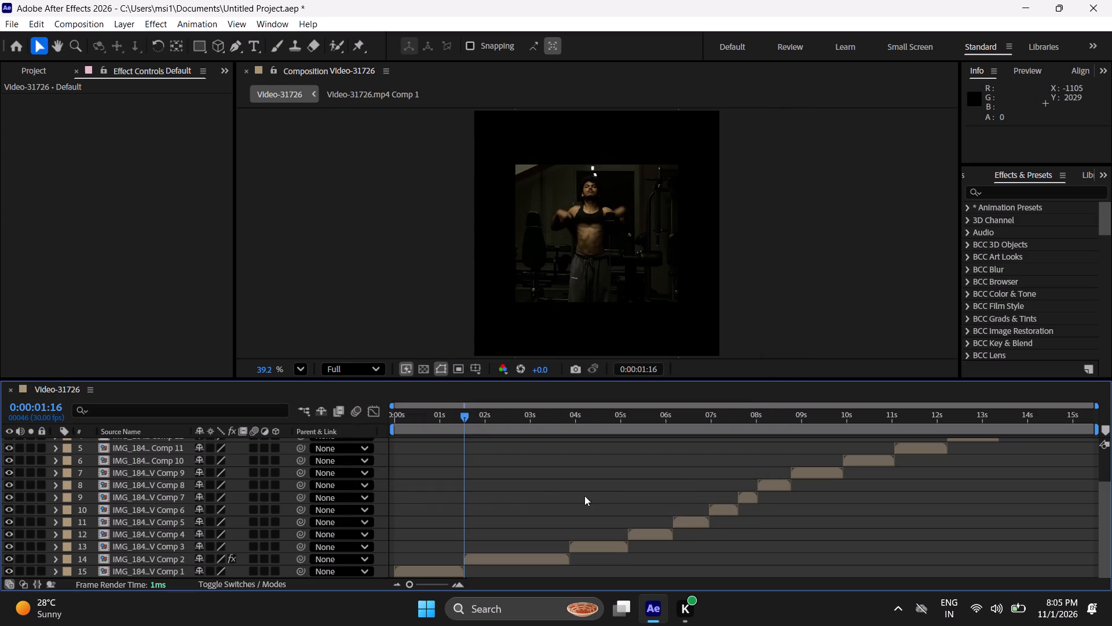
Scrub through the first two clips to check their framing in the square composition, stopping at 0:00:01:26.
scroll(544, 499, "down", 4)
left_click_drag(464, 420, 471, 420)
left_click_drag(471, 420, 323, 442)
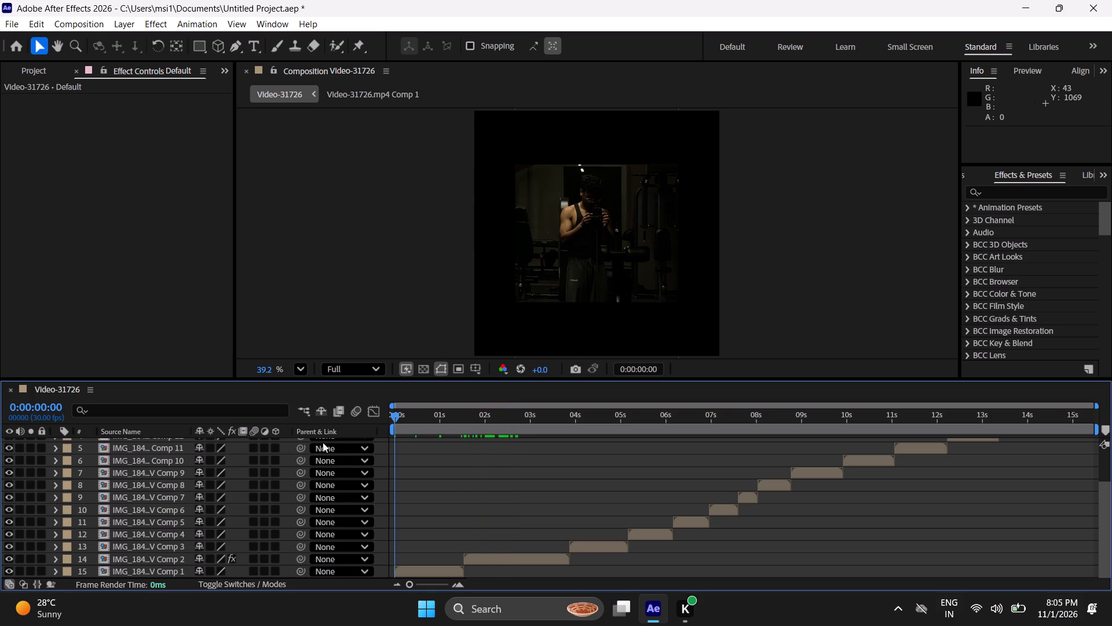
left_click_drag(323, 442, 519, 448)
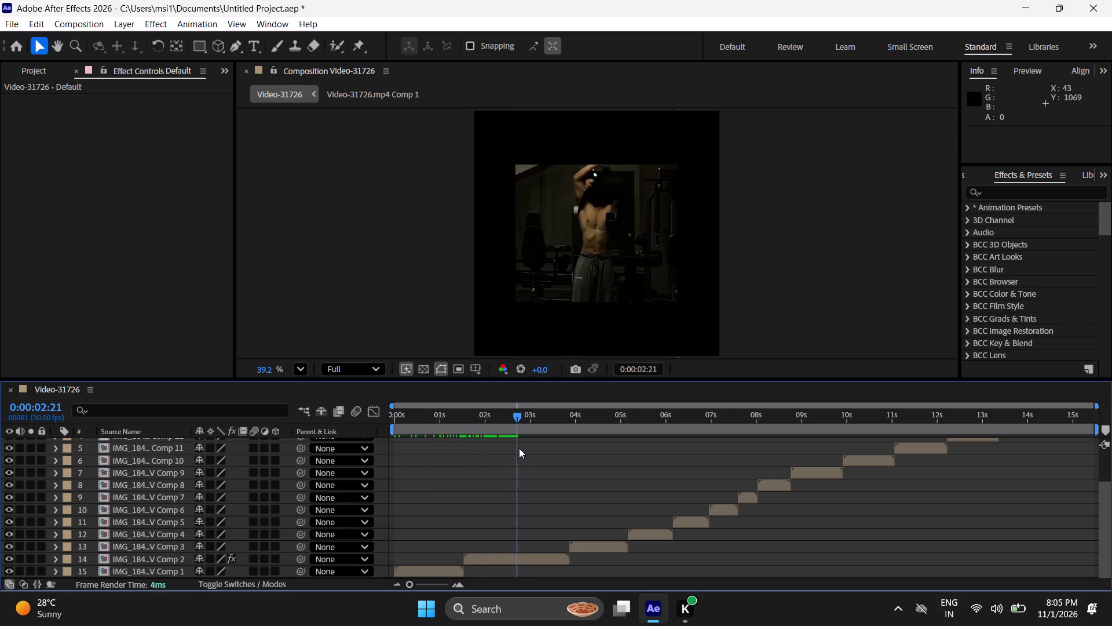
left_click_drag(519, 448, 412, 443)
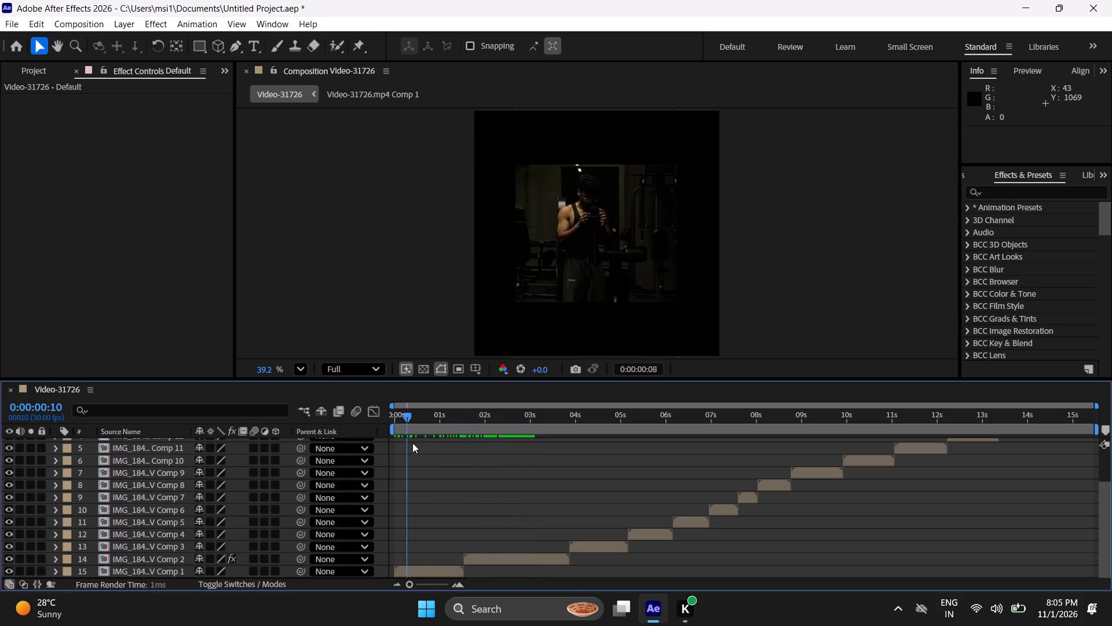
left_click_drag(412, 443, 480, 476)
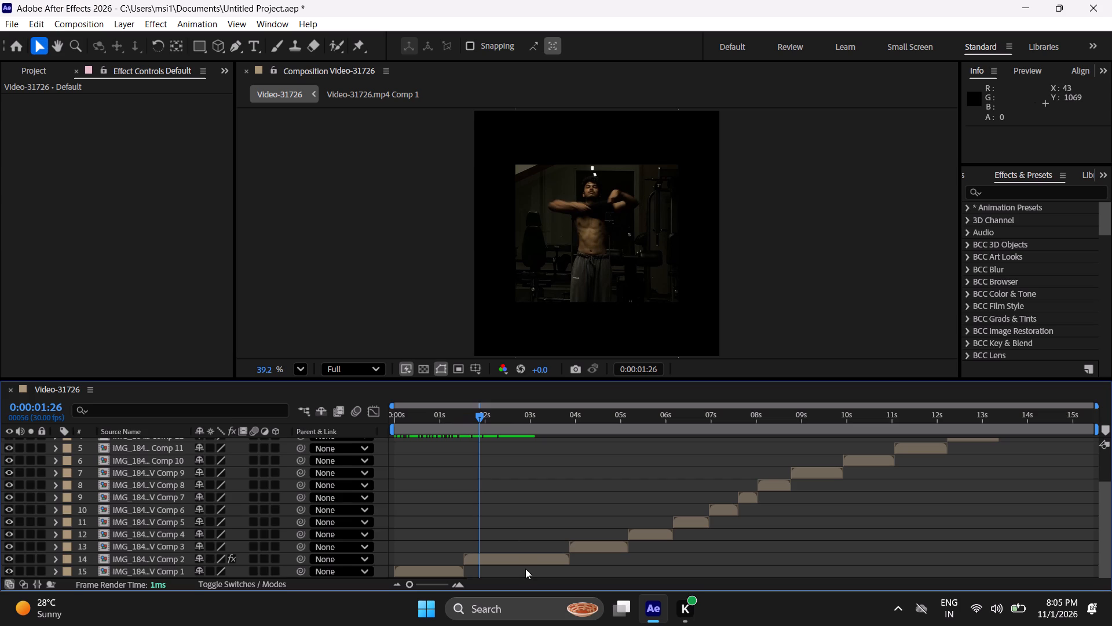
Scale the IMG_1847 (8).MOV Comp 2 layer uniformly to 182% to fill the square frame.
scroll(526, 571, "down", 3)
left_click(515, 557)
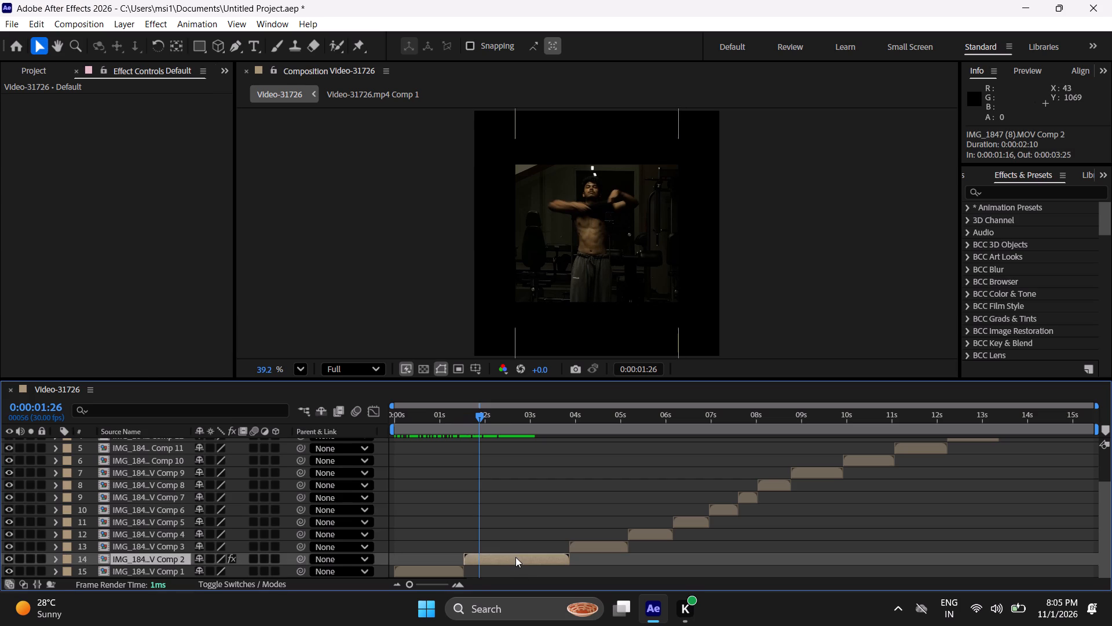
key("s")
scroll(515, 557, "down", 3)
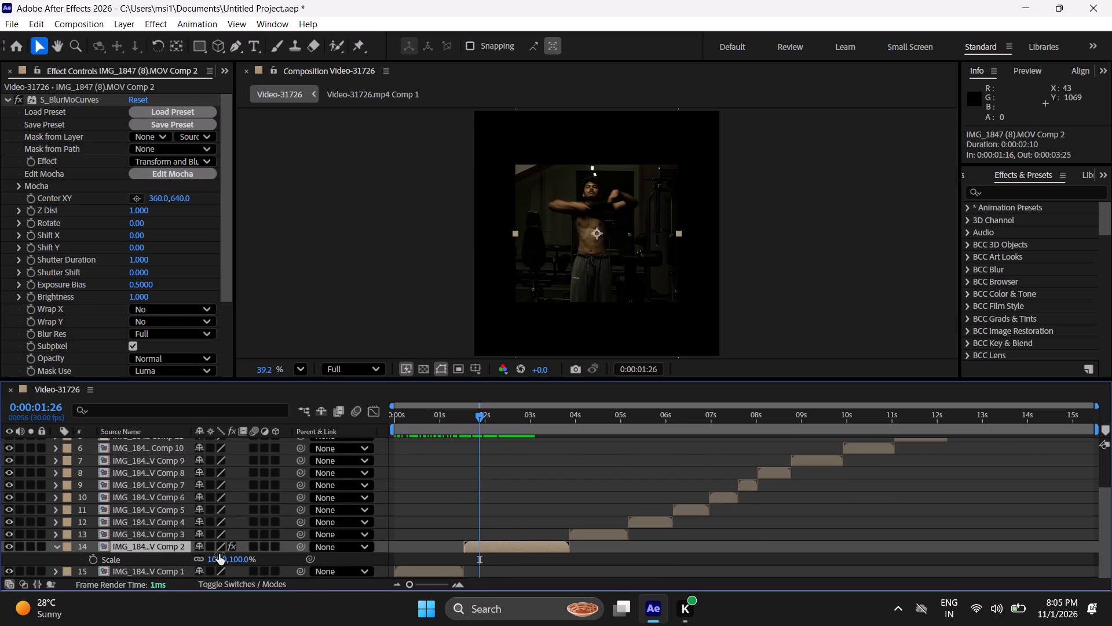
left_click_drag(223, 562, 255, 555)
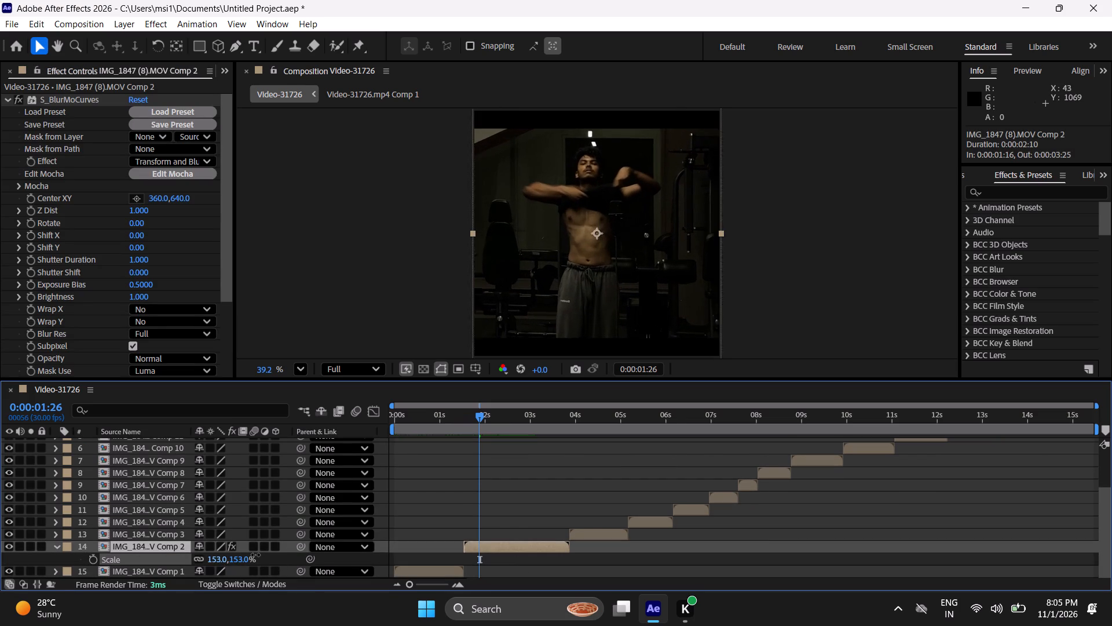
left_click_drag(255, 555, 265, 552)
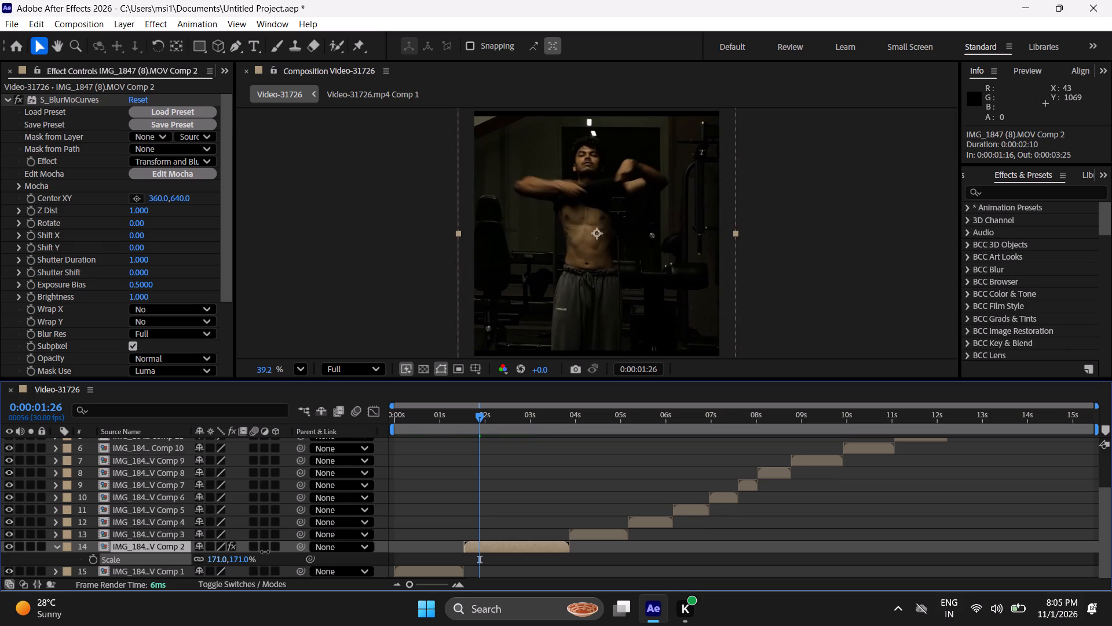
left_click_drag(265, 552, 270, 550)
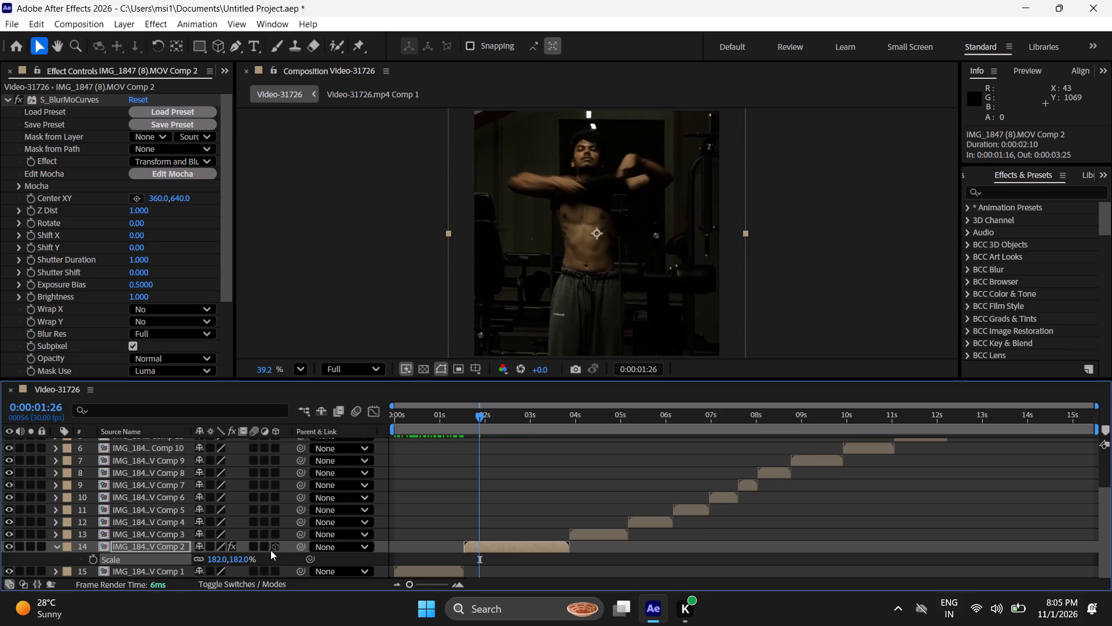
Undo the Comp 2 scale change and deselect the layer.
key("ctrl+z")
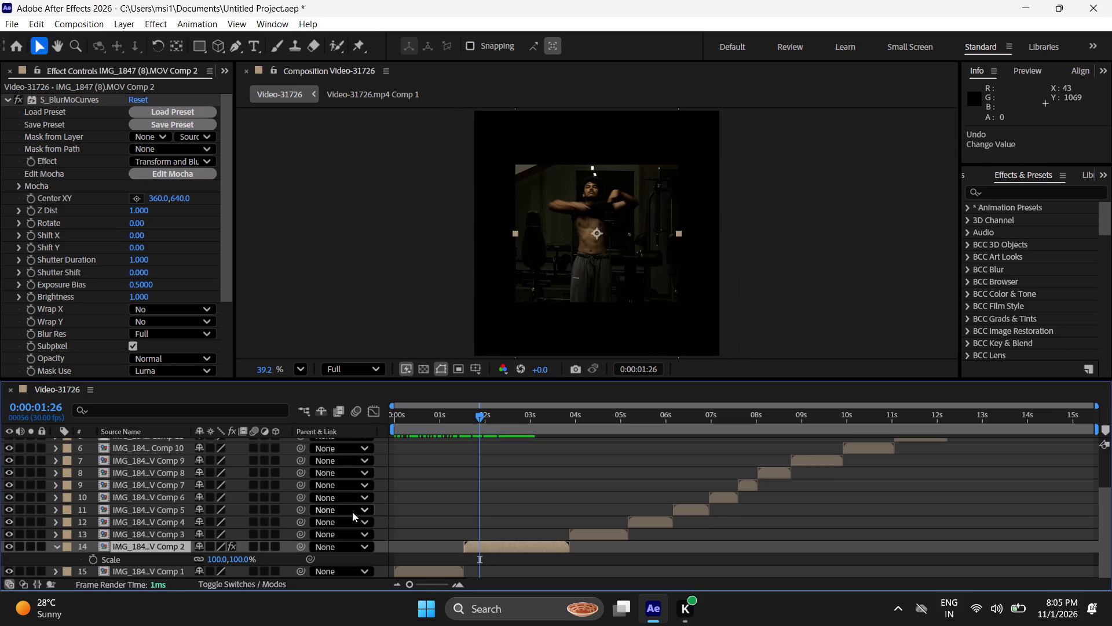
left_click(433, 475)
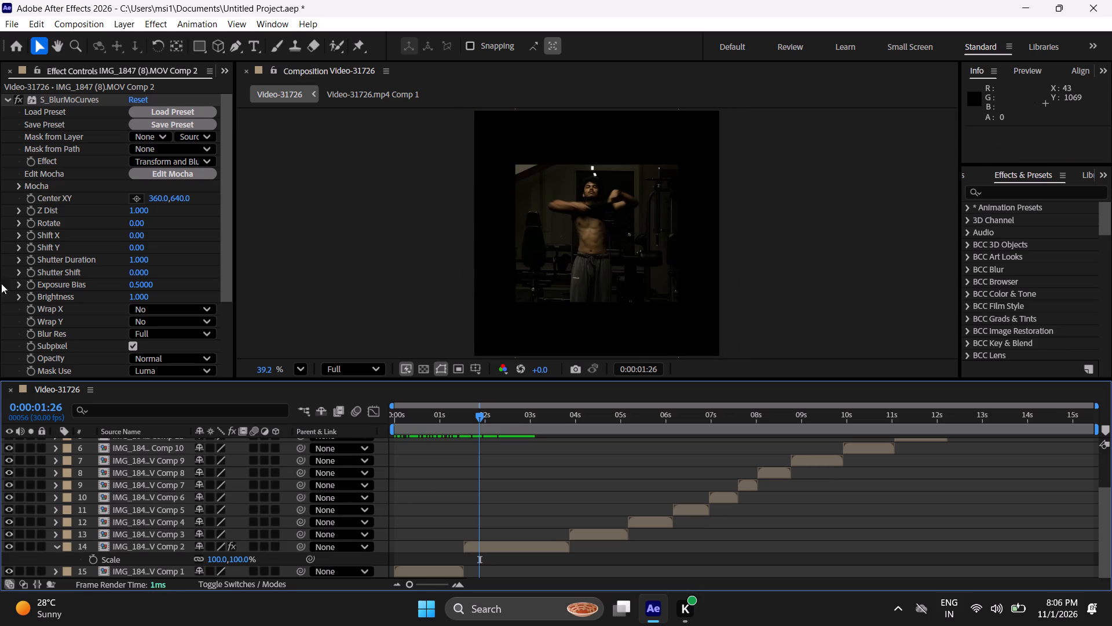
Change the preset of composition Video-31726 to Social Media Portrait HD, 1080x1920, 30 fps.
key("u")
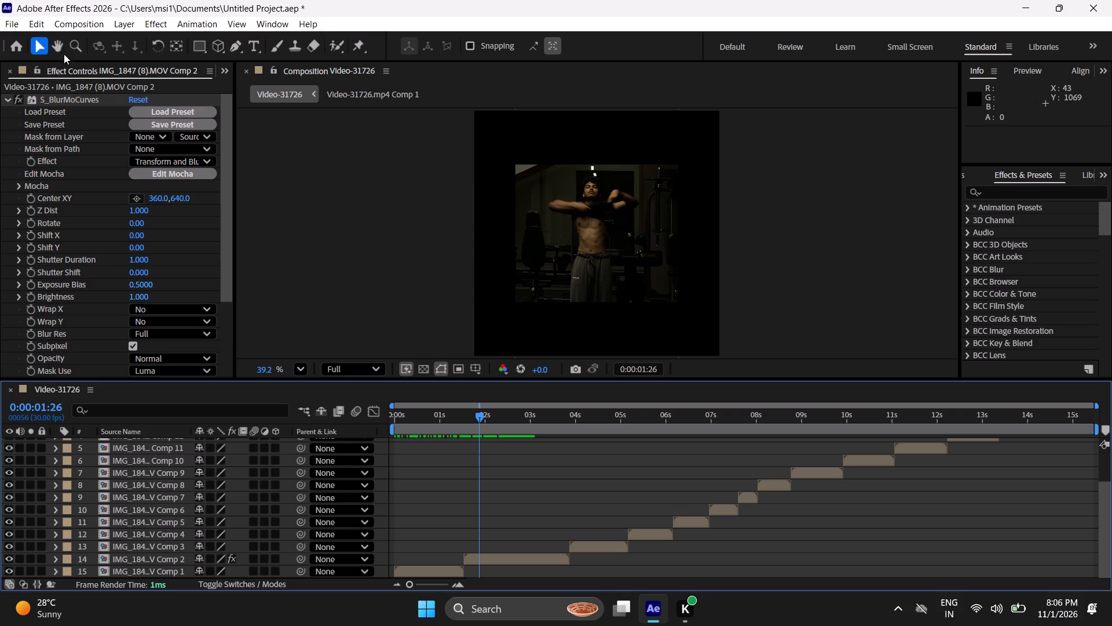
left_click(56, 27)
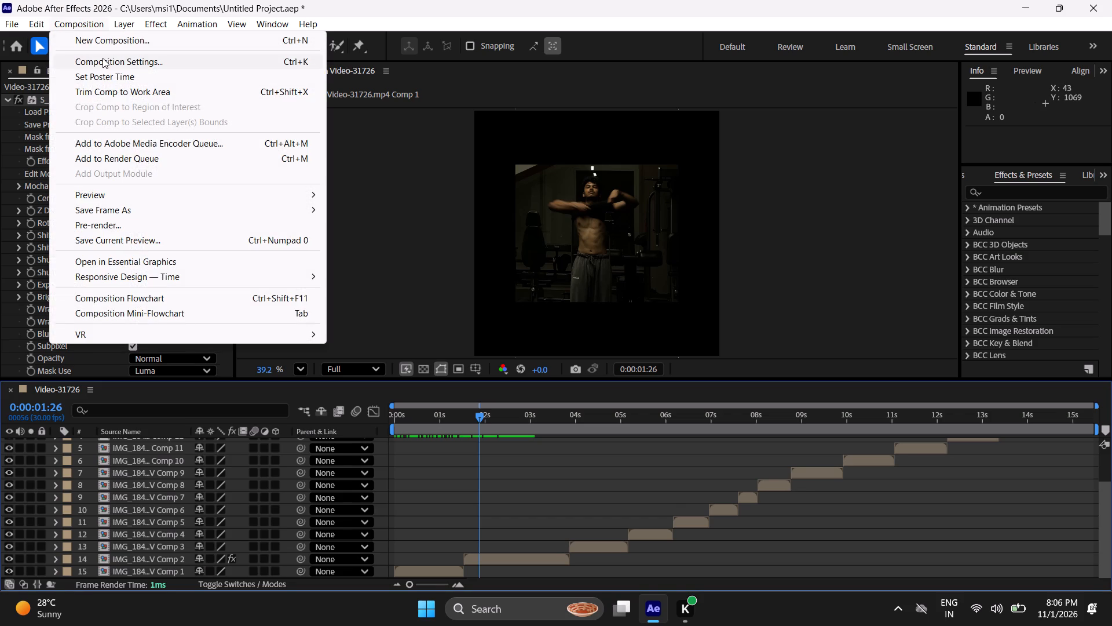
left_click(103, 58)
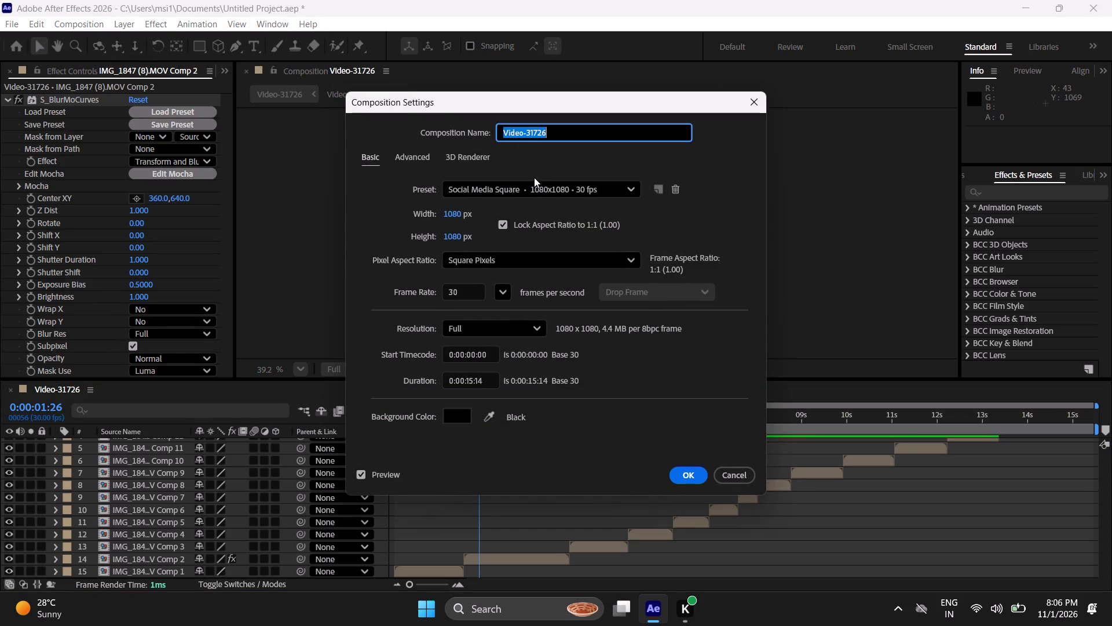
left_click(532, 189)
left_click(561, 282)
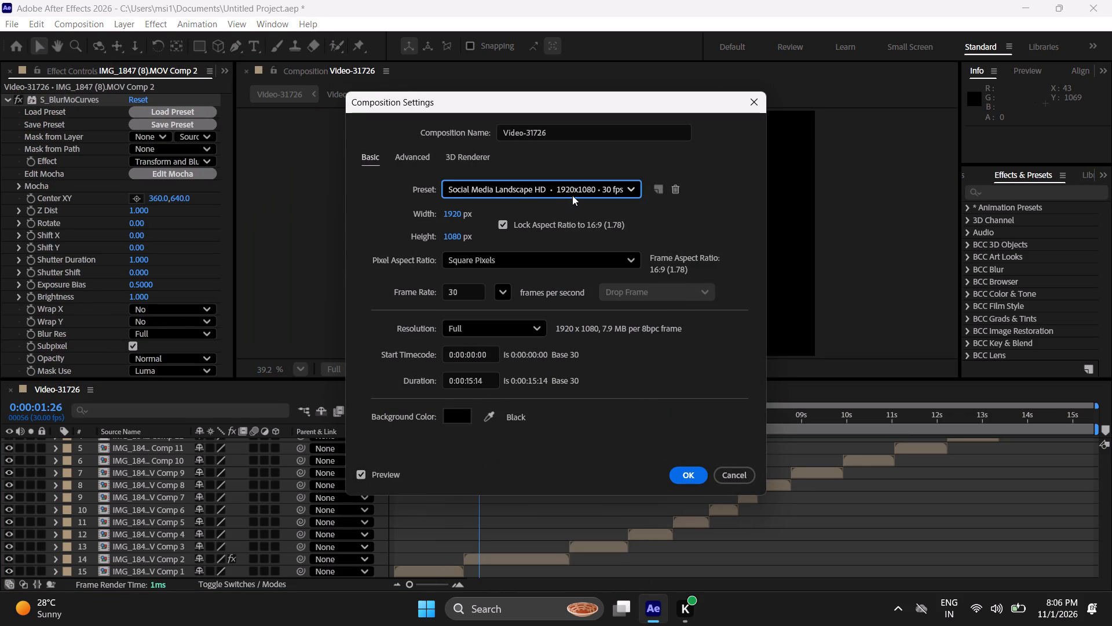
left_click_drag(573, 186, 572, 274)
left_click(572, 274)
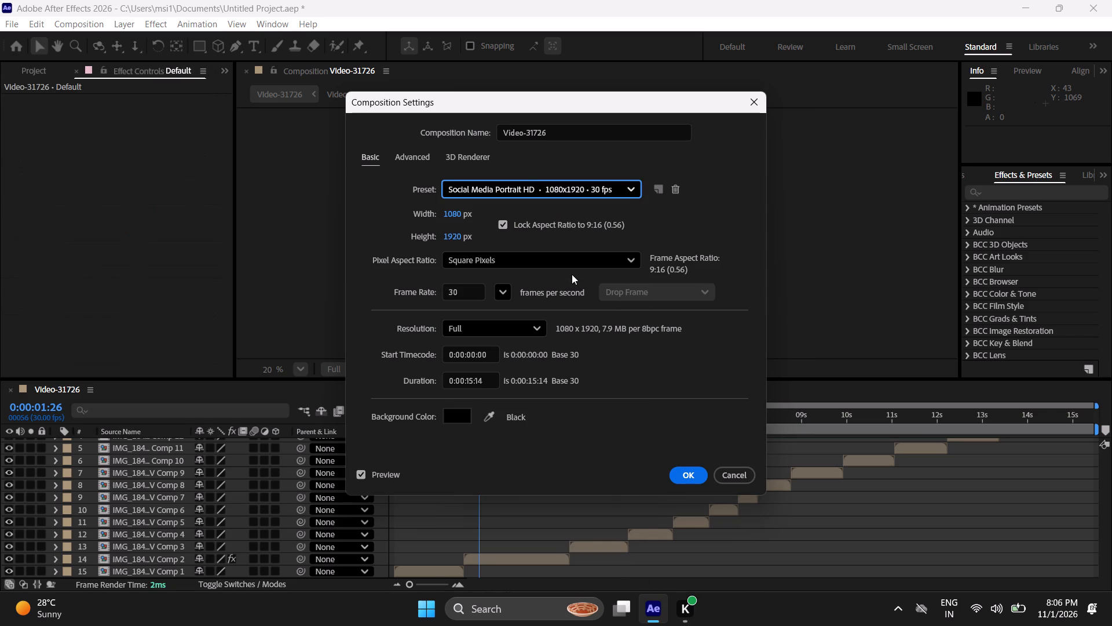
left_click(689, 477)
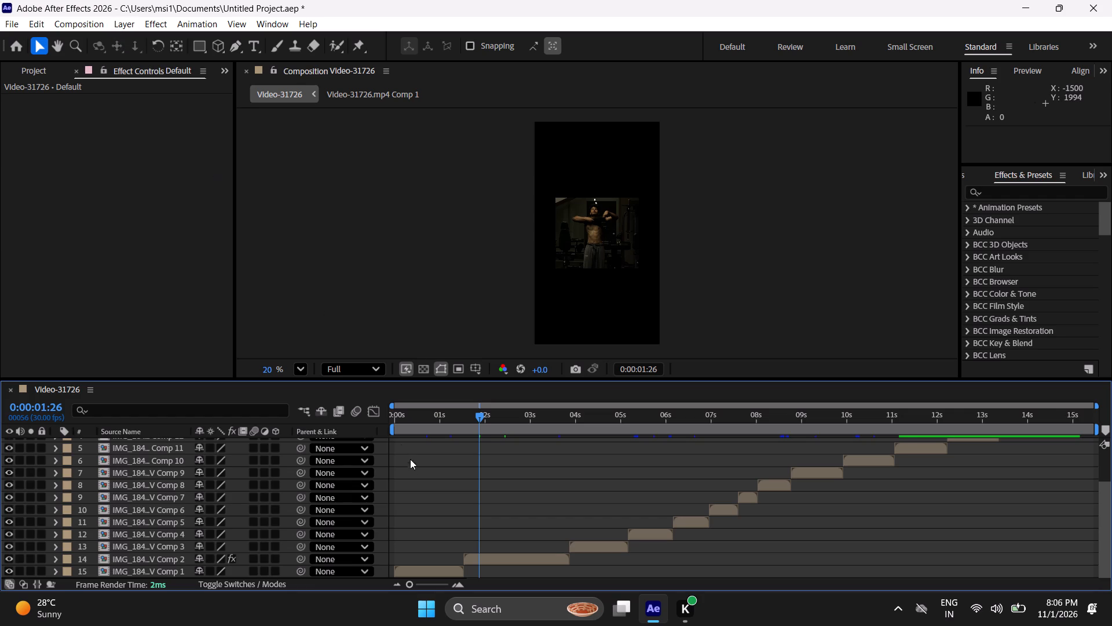
Scrub through the Comp 2 and Comp 3 clips to check their framing in the portrait composition, stopping at 0:00:01:19.
scroll(455, 448, "down", 4)
scroll(455, 448, "up", 3)
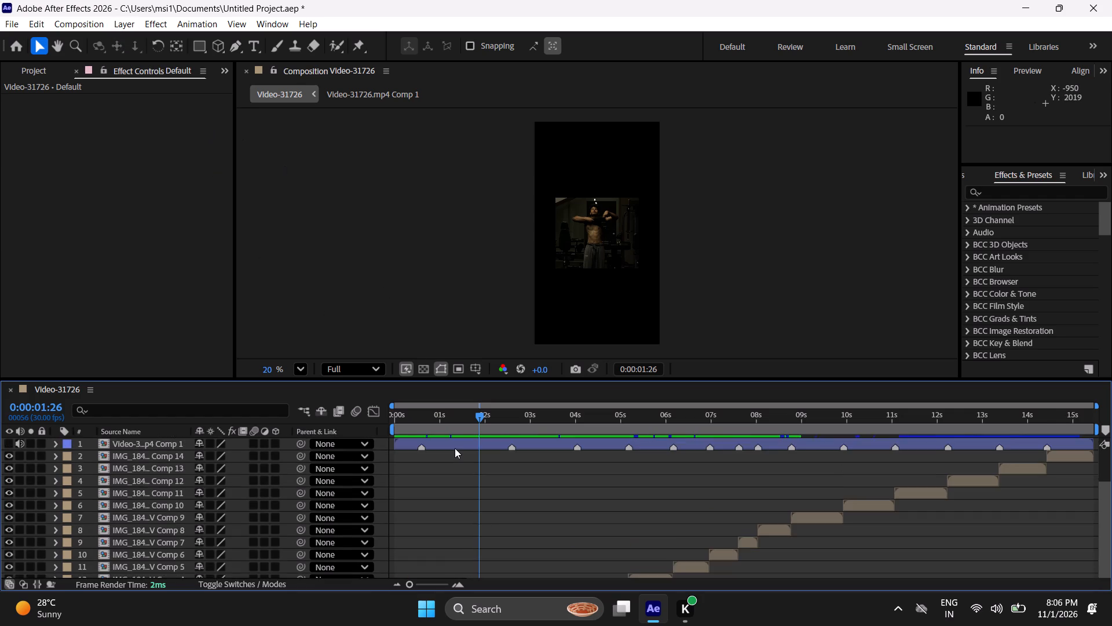
scroll(455, 448, "down", 5)
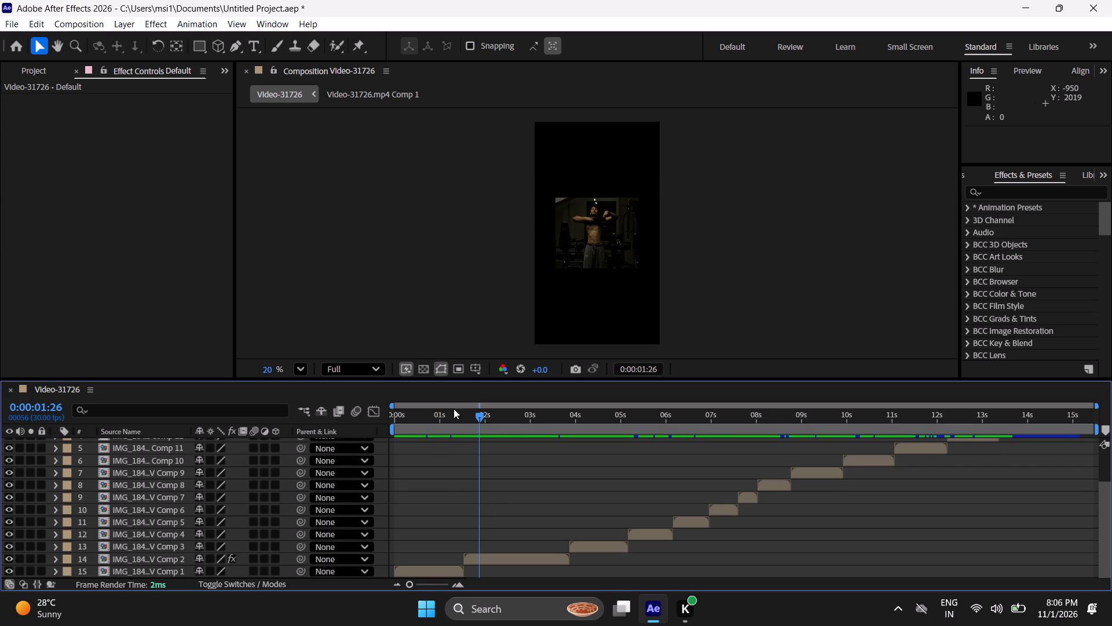
left_click(467, 556)
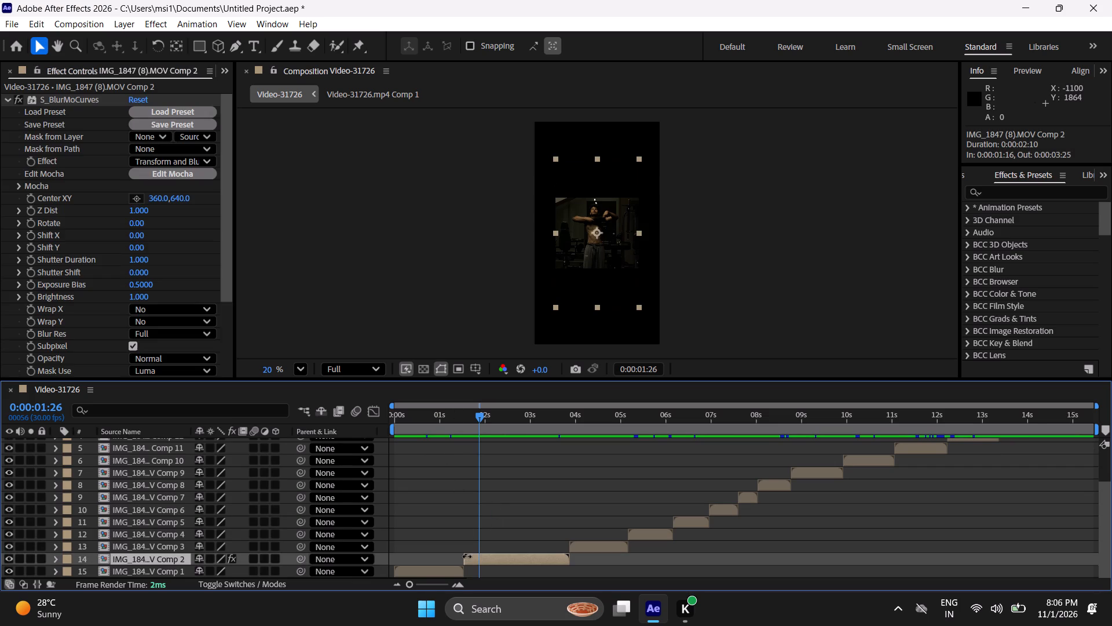
left_click(469, 516)
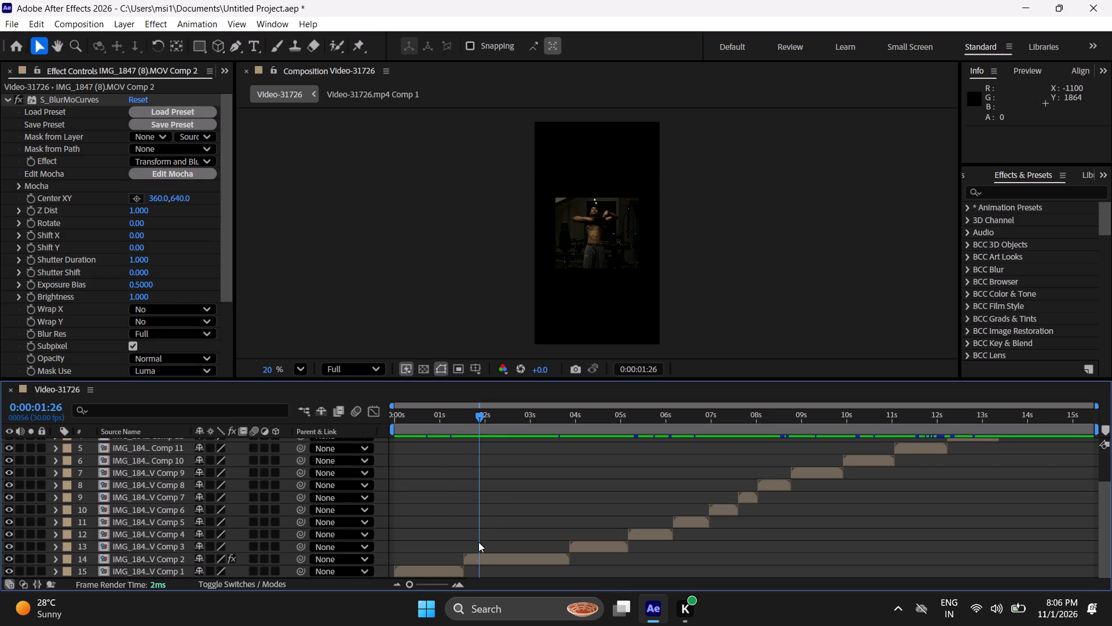
left_click(486, 562)
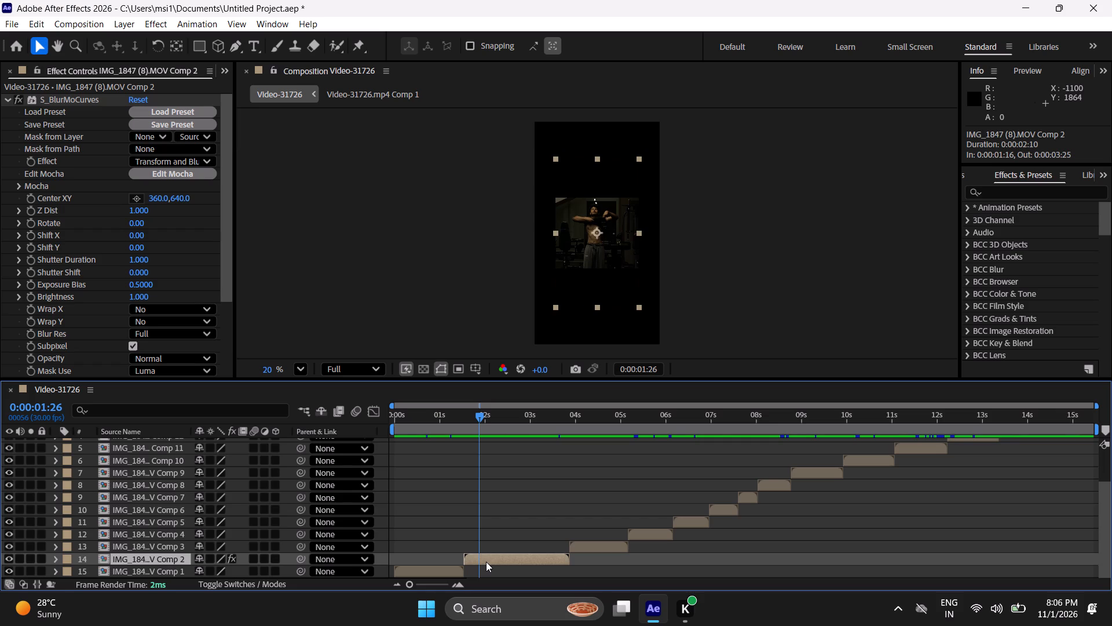
left_click(494, 508)
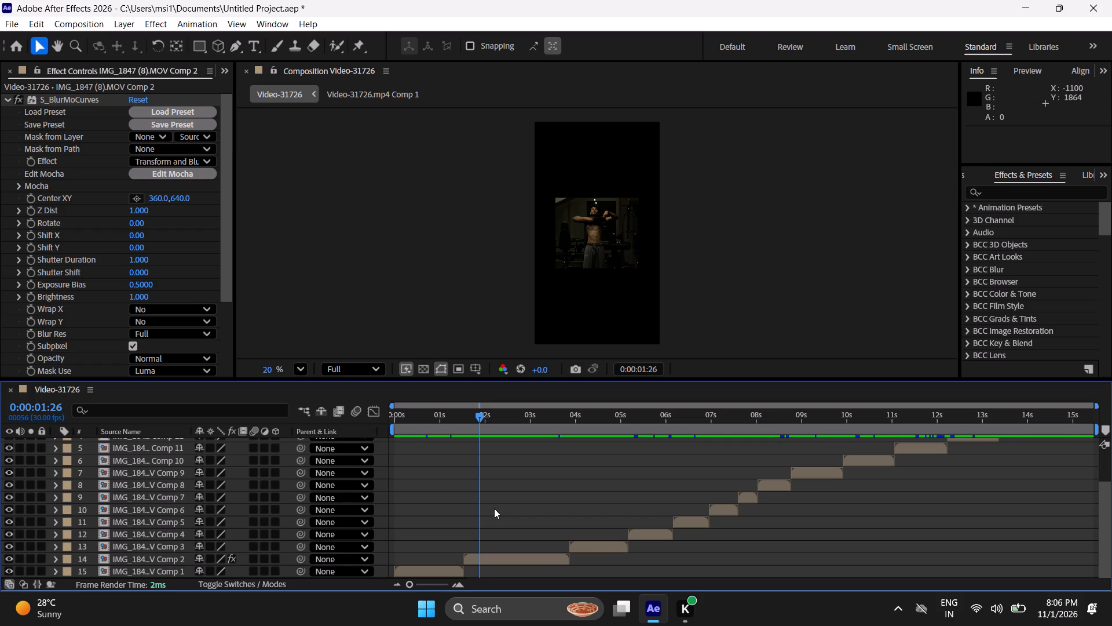
left_click_drag(478, 422, 533, 469)
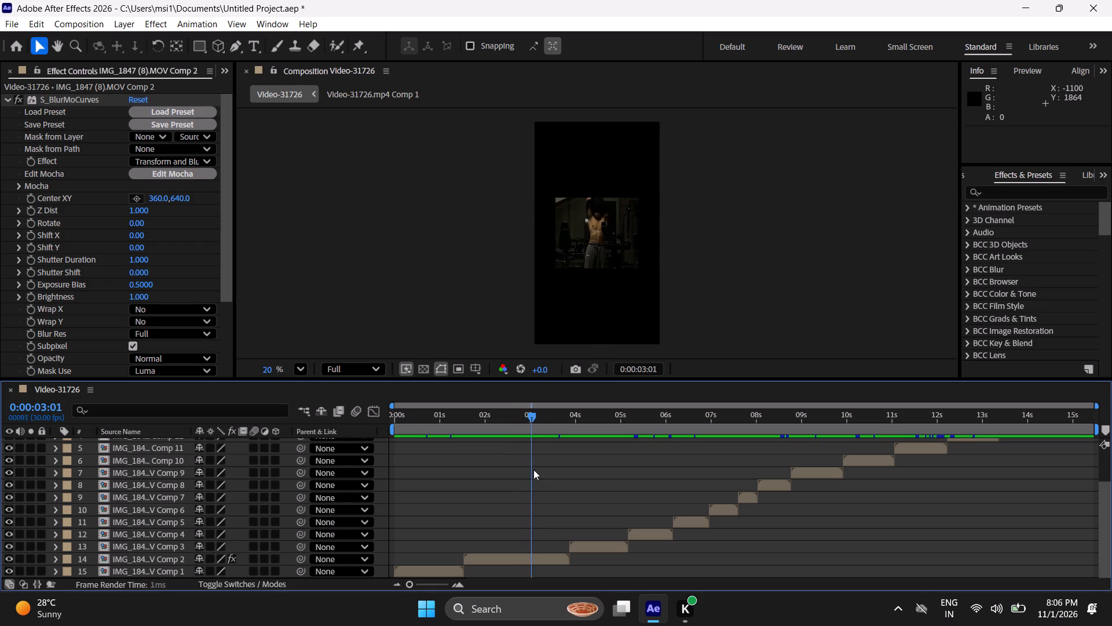
left_click_drag(533, 469, 471, 541)
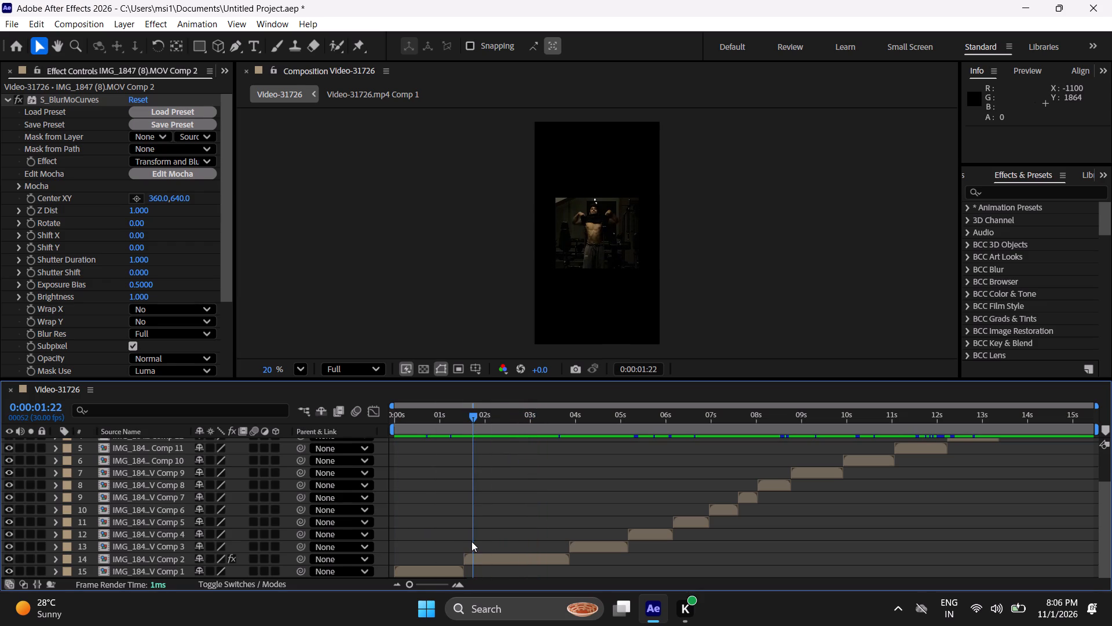
left_click_drag(471, 541, 504, 540)
left_click(506, 556)
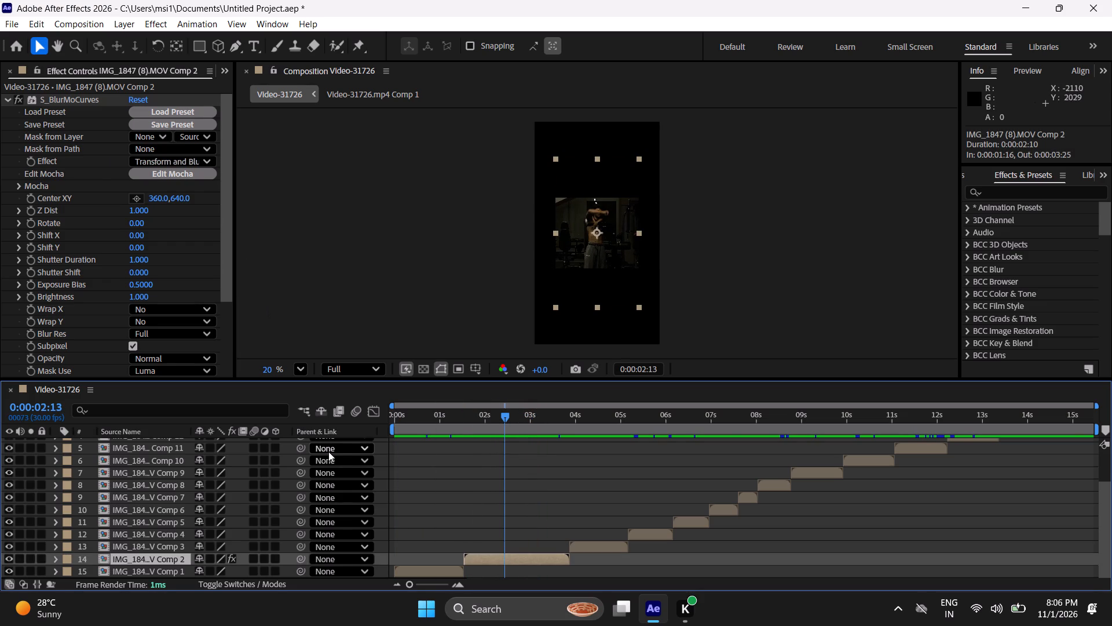
left_click_drag(495, 414, 631, 451)
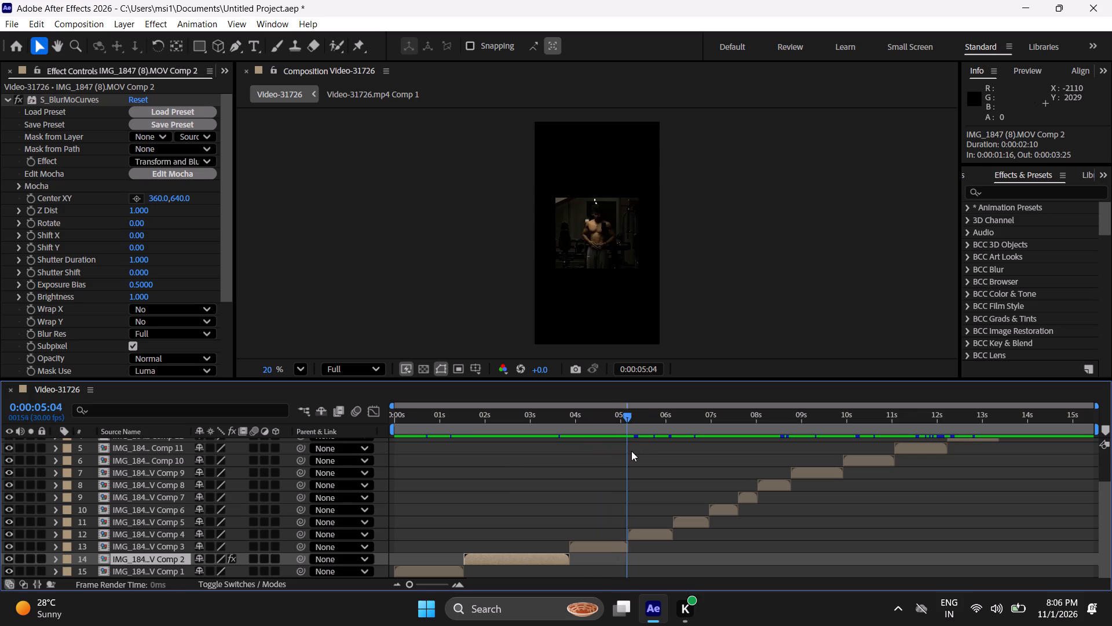
left_click_drag(631, 451, 507, 476)
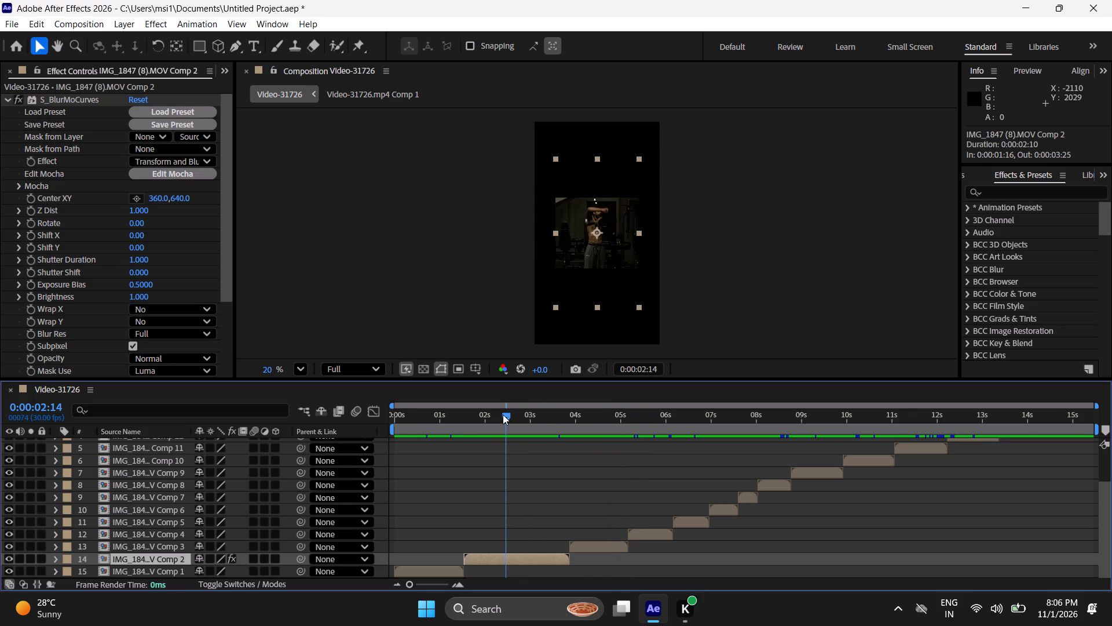
left_click_drag(503, 414, 507, 464)
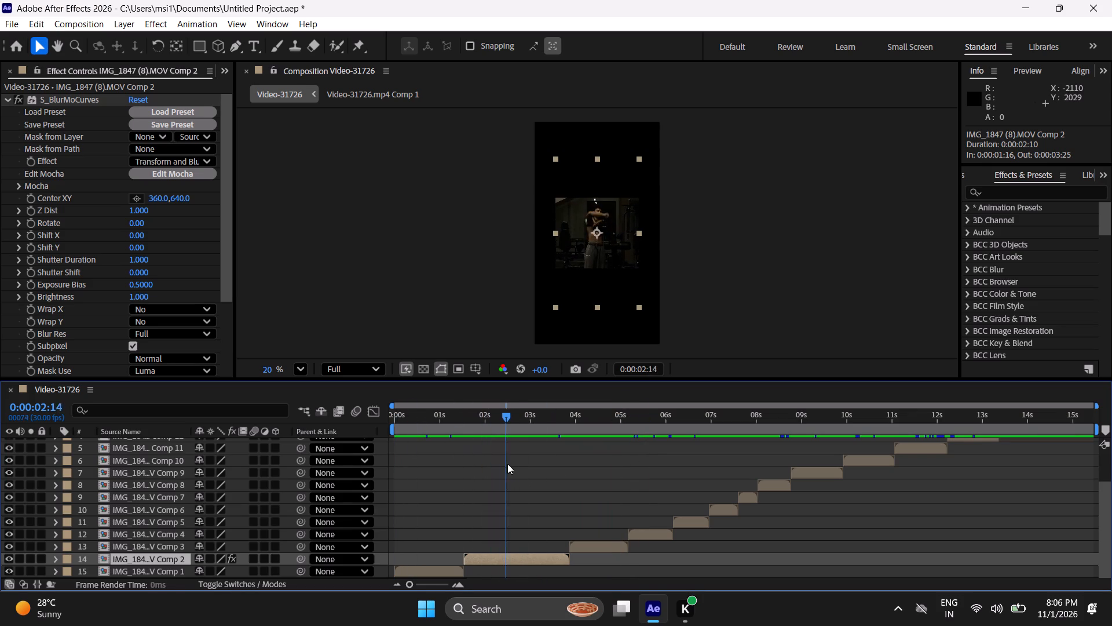
left_click_drag(507, 464, 523, 500)
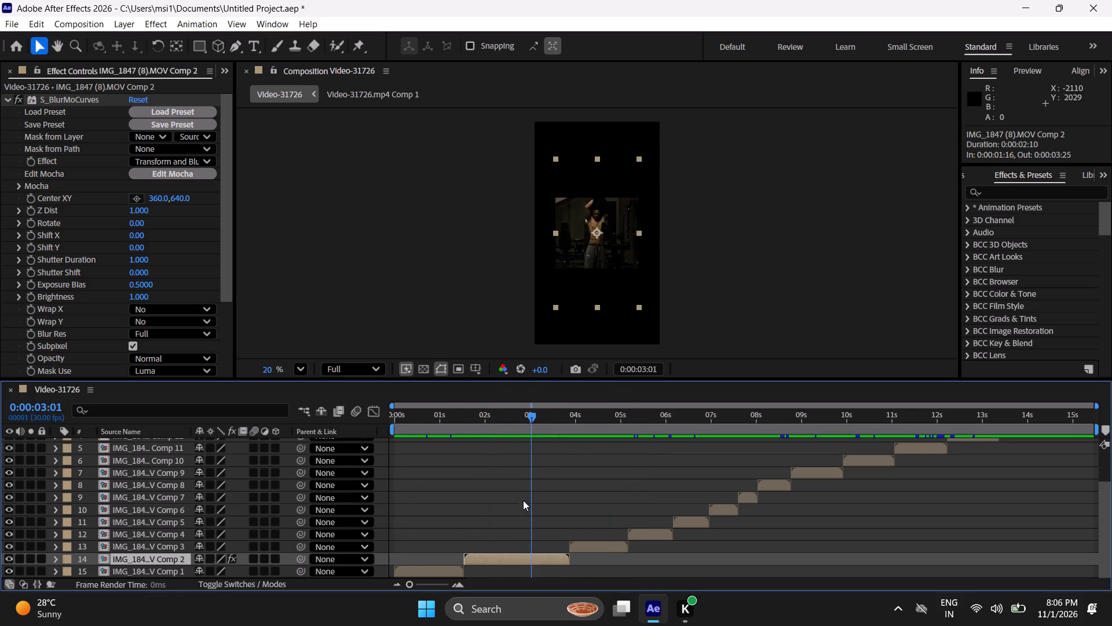
left_click_drag(523, 500, 466, 531)
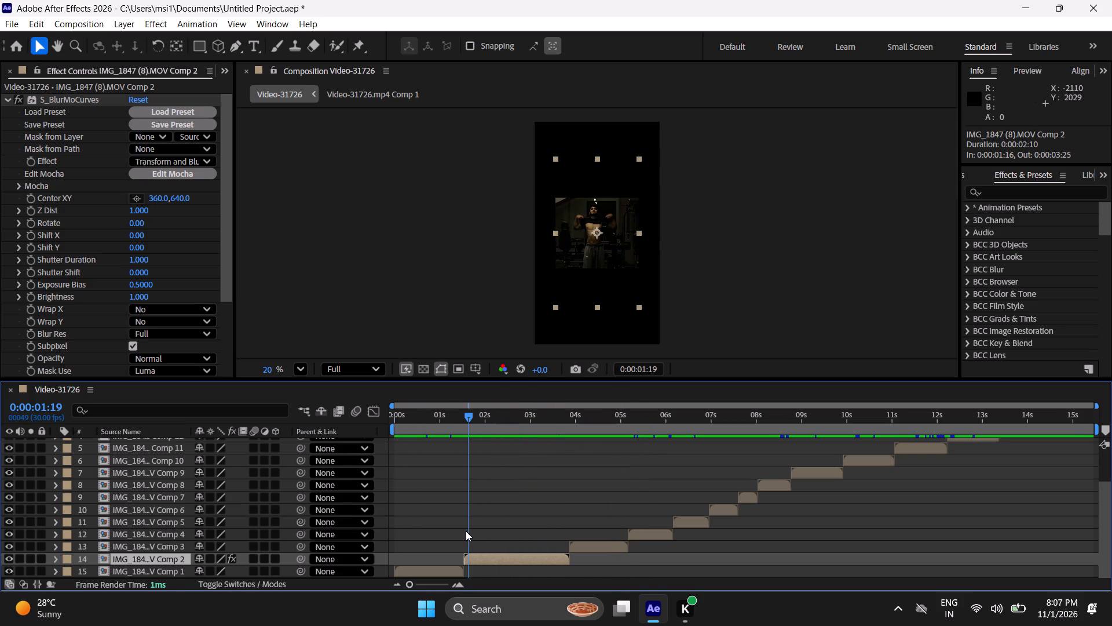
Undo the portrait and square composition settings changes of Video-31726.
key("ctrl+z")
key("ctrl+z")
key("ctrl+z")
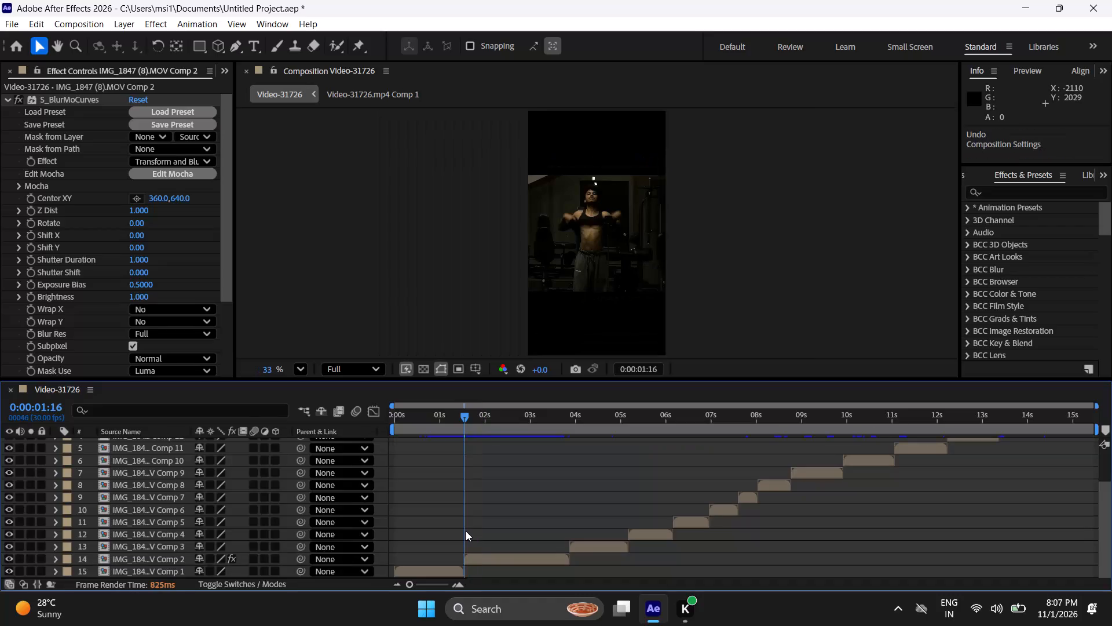
Scrub back and forth through the gym clips to review their framing at the restored composition size, stopping at 0:00:02:08.
left_click_drag(467, 414, 842, 481)
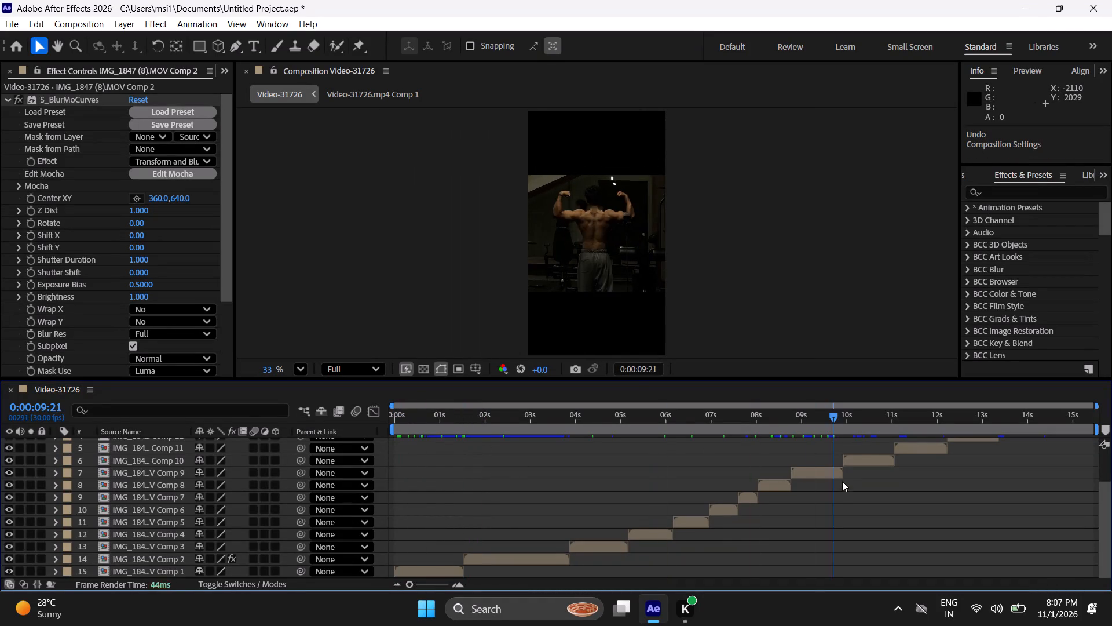
left_click_drag(842, 481, 620, 516)
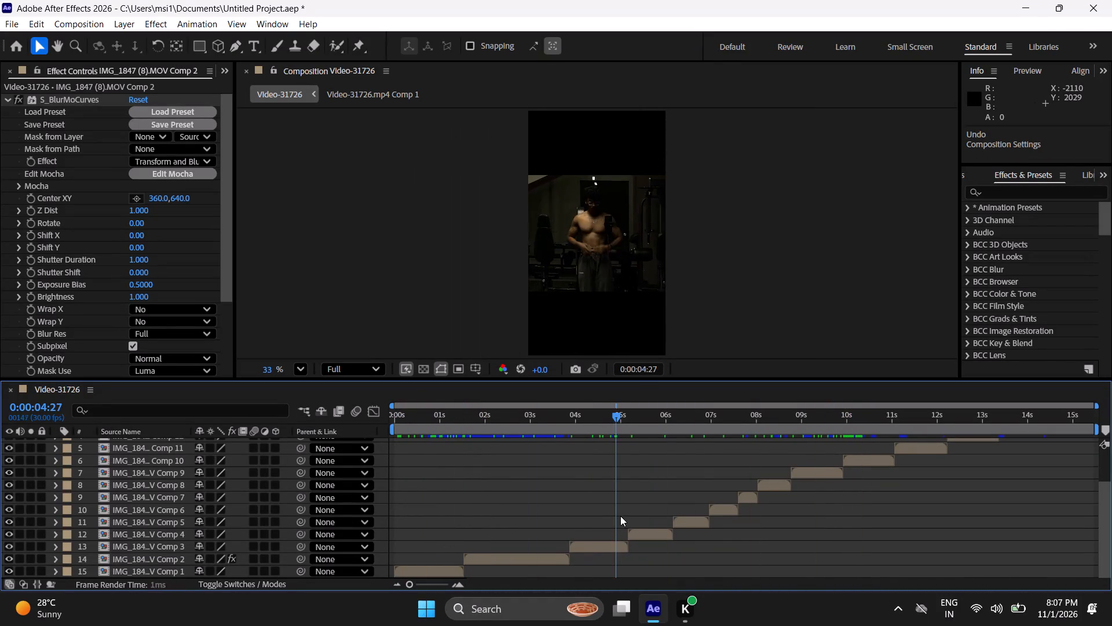
left_click_drag(620, 516, 371, 448)
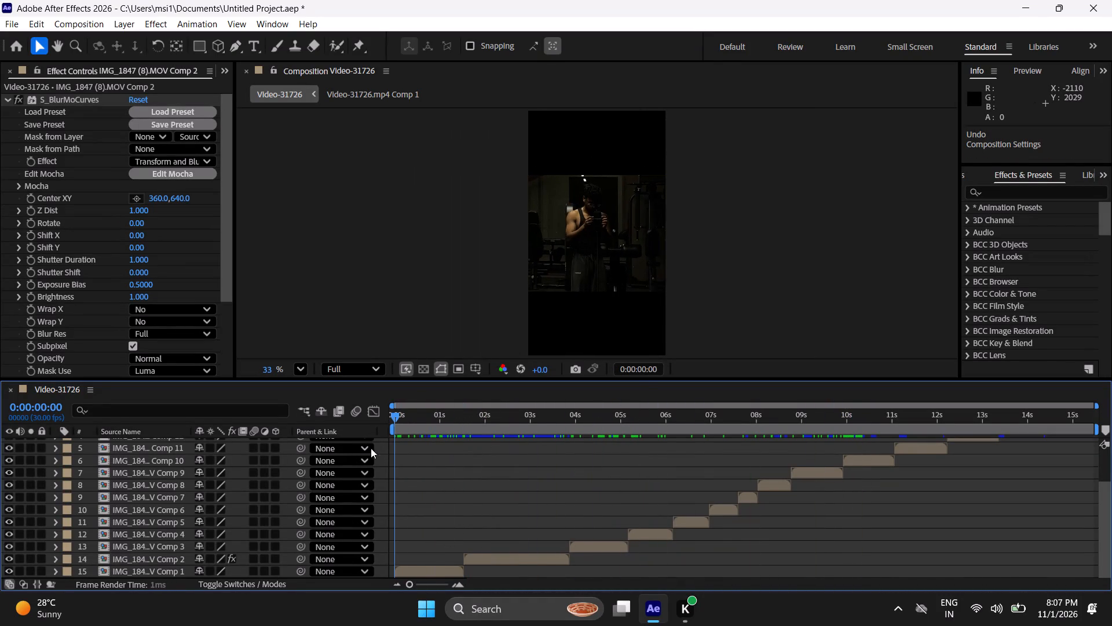
left_click_drag(371, 448, 570, 472)
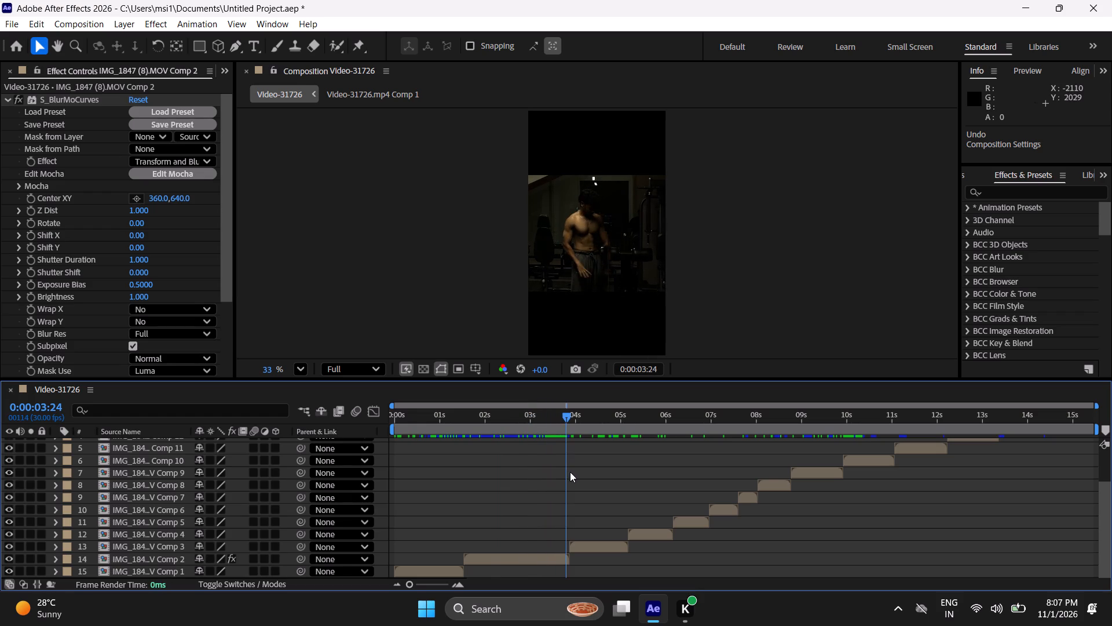
left_click_drag(570, 472, 491, 537)
left_click_drag(491, 537, 565, 483)
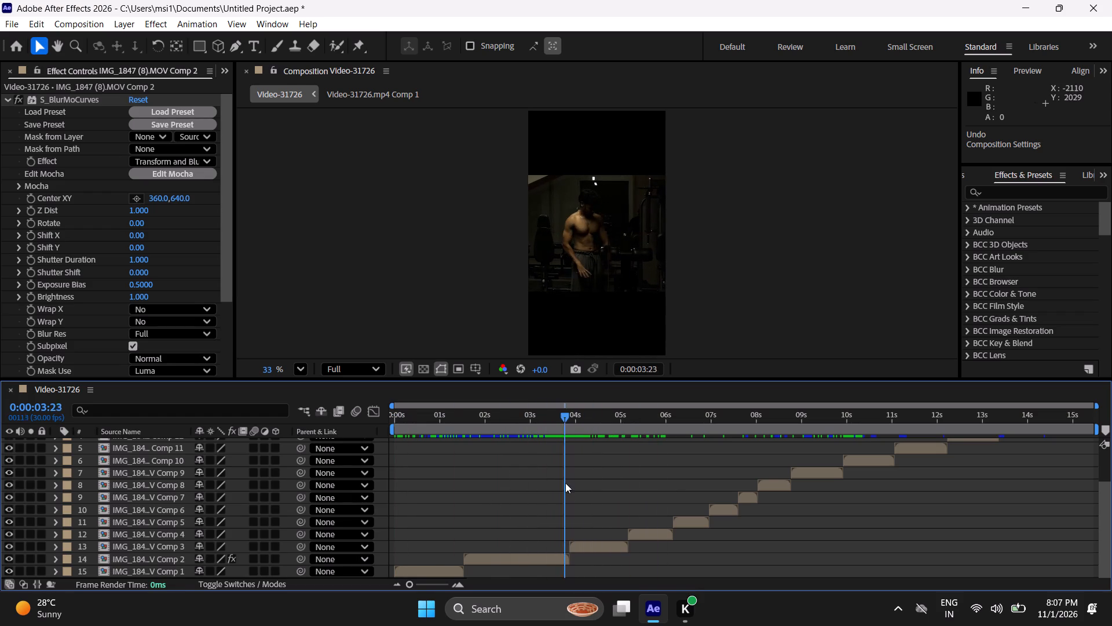
left_click_drag(565, 483, 463, 540)
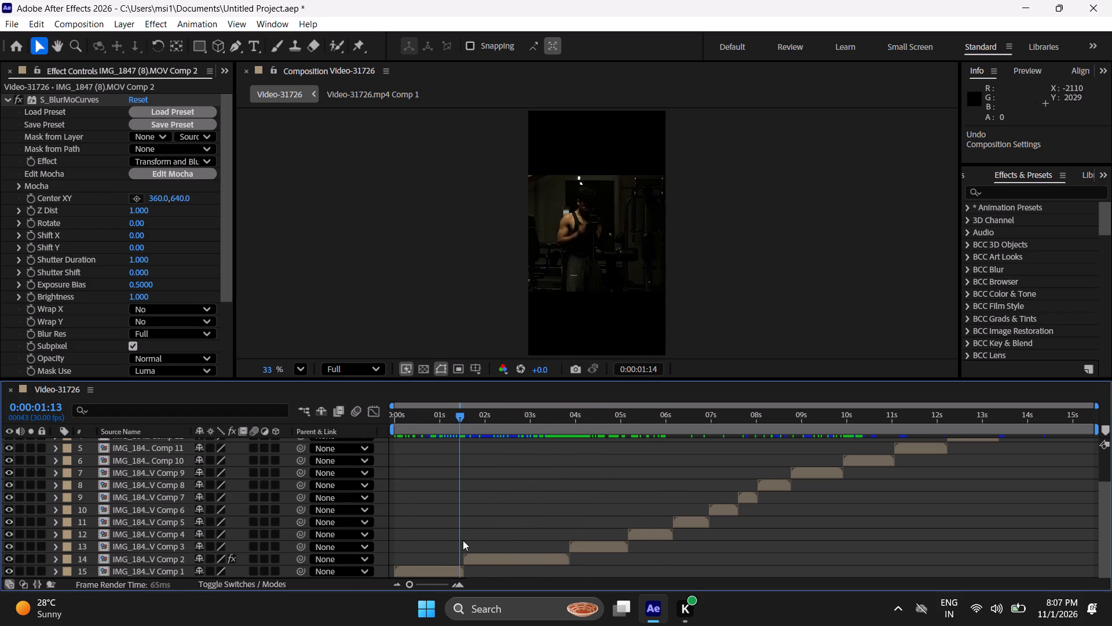
left_click_drag(463, 540, 493, 534)
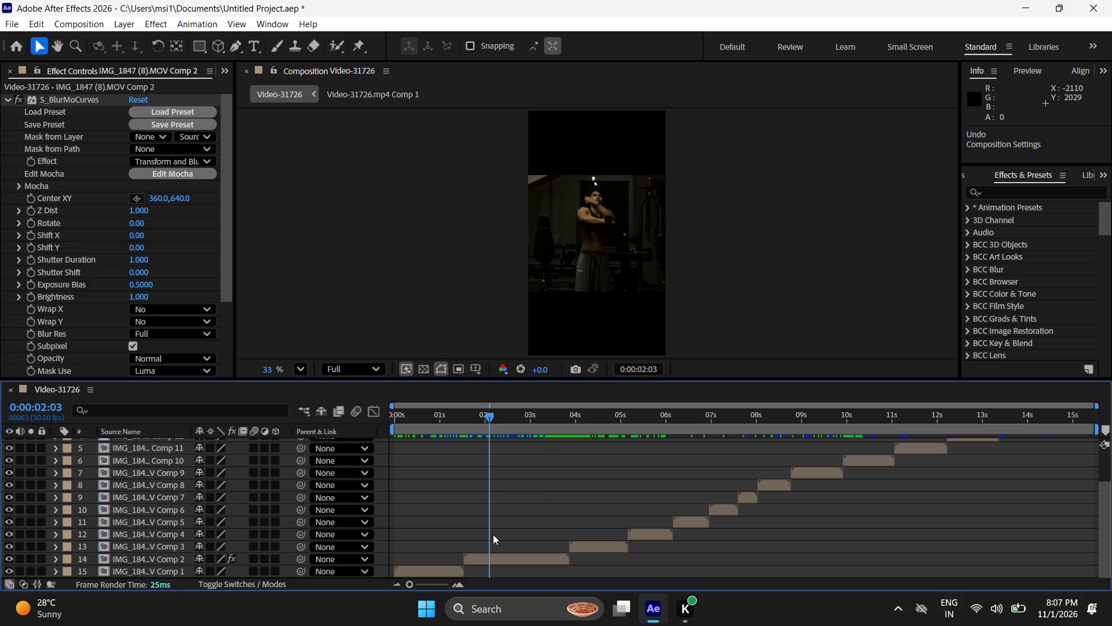
left_click_drag(493, 534, 500, 516)
scroll(500, 516, "up", 6)
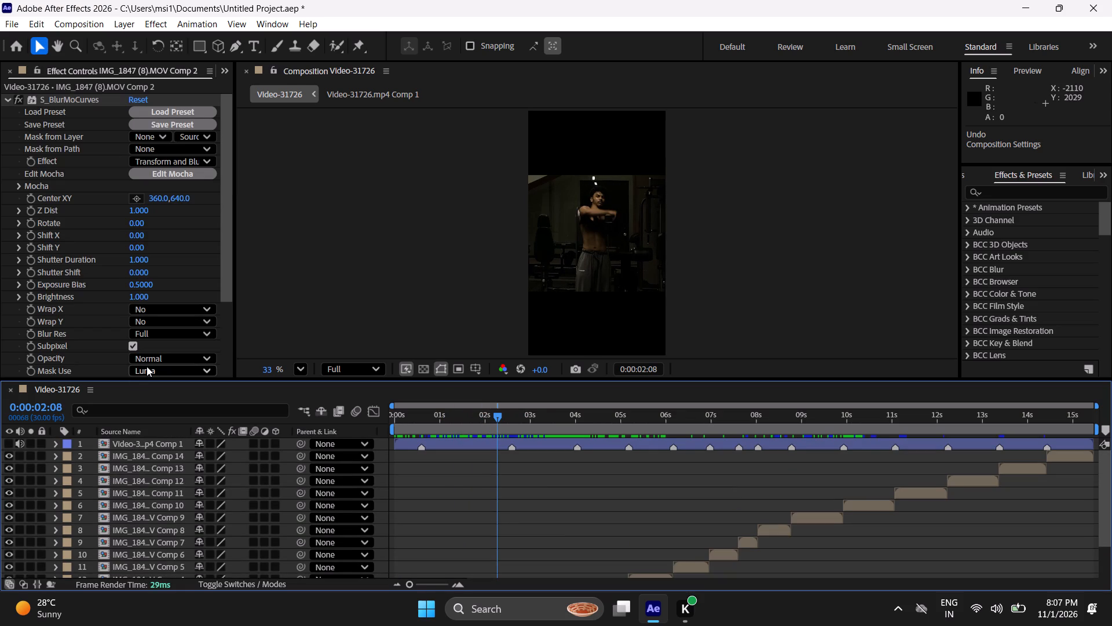
Start a new project from the Home screen, discarding the unsaved changes to Untitled Project.aep.
left_click(21, 47)
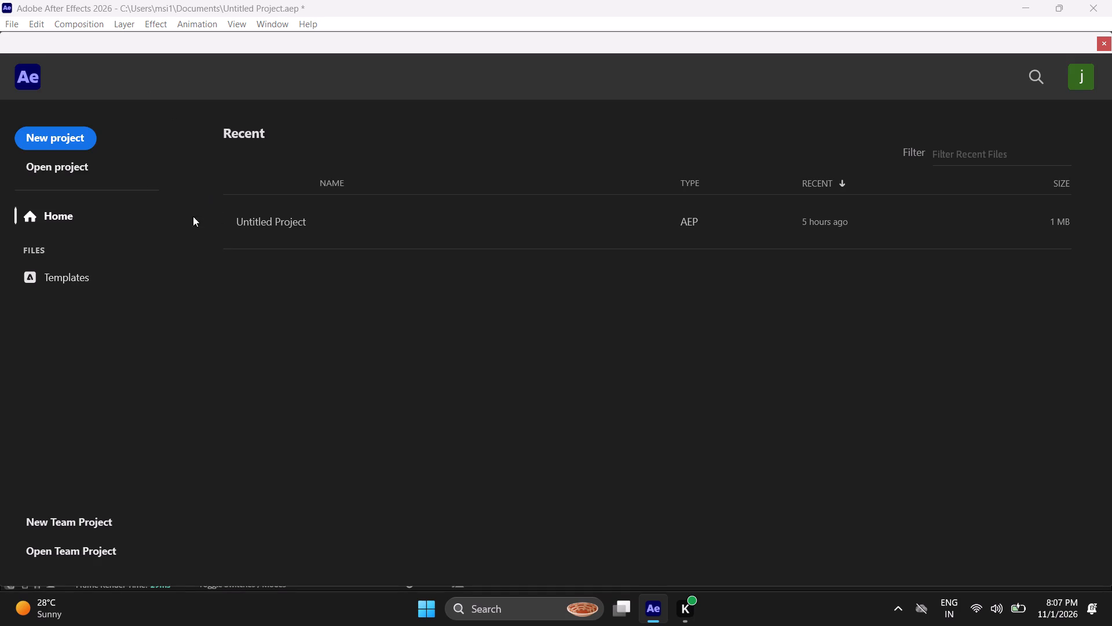
left_click(54, 135)
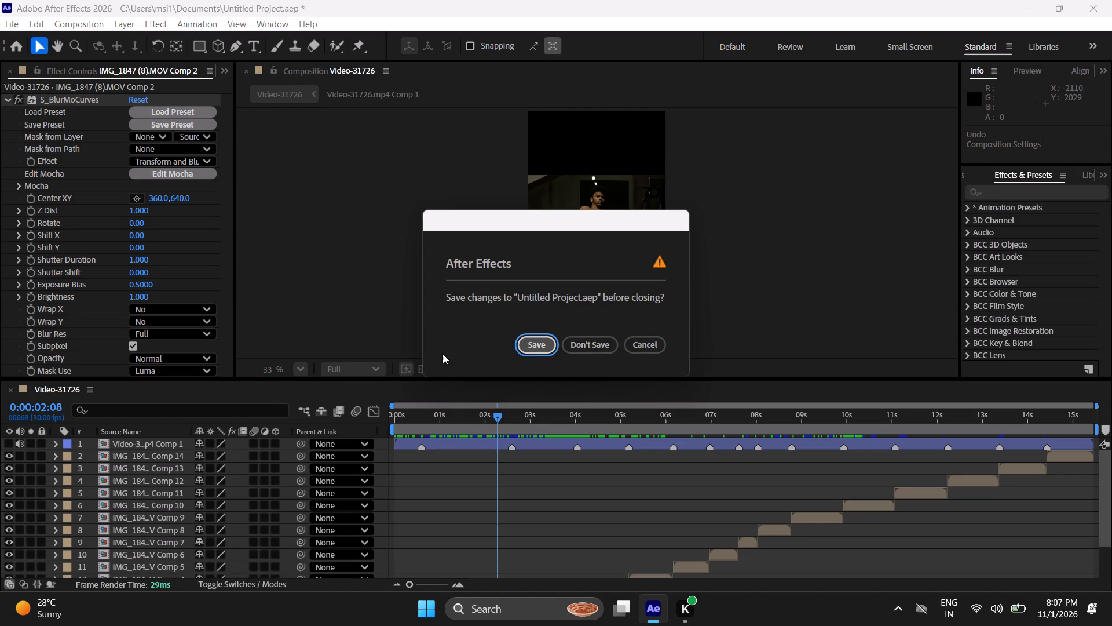
left_click(590, 348)
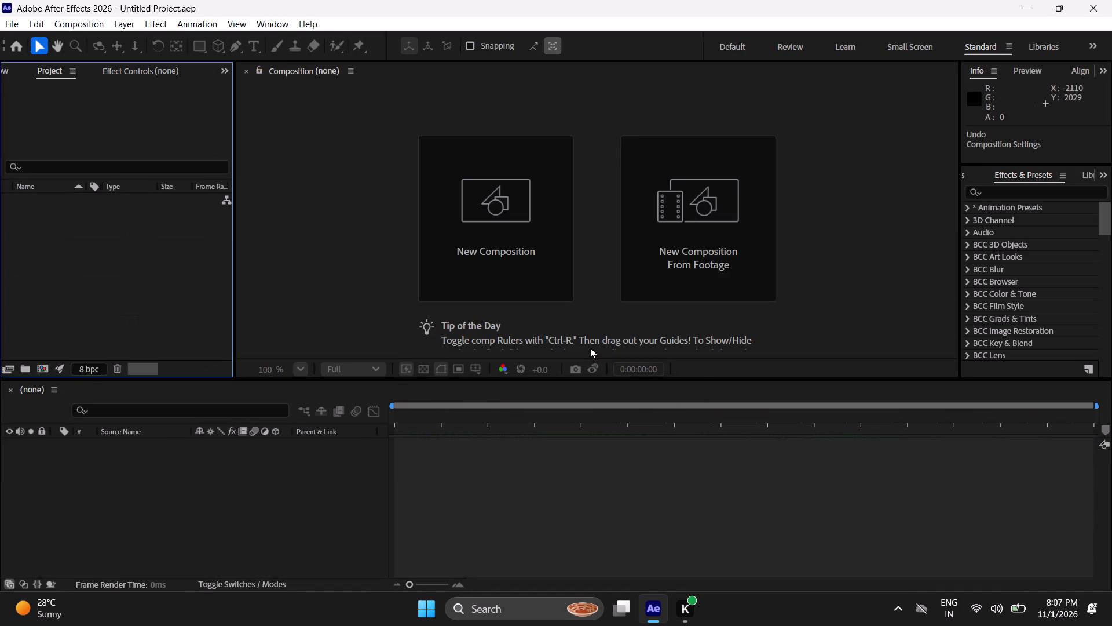
left_click(19, 34)
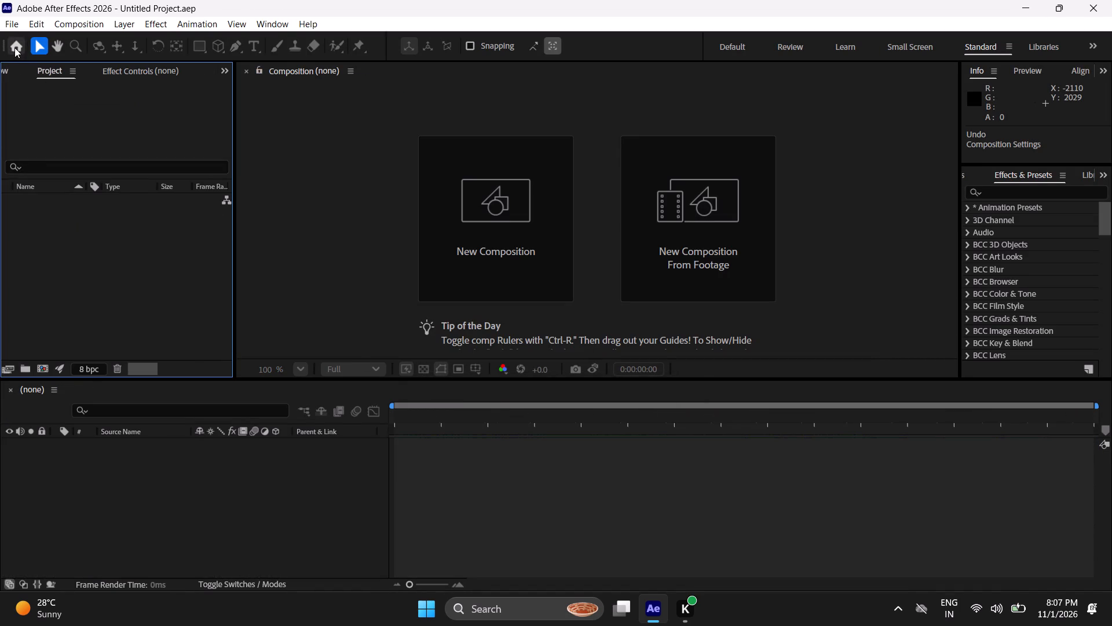
Reopen the saved Untitled Project from the recent files on the Home screen.
left_click(14, 48)
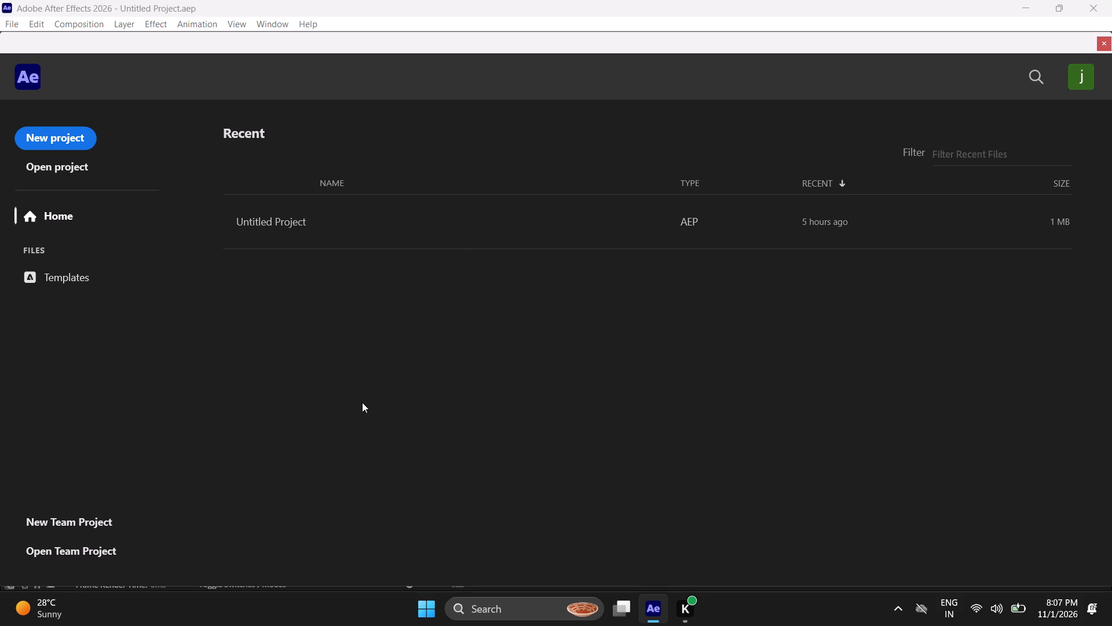
double_click(464, 234)
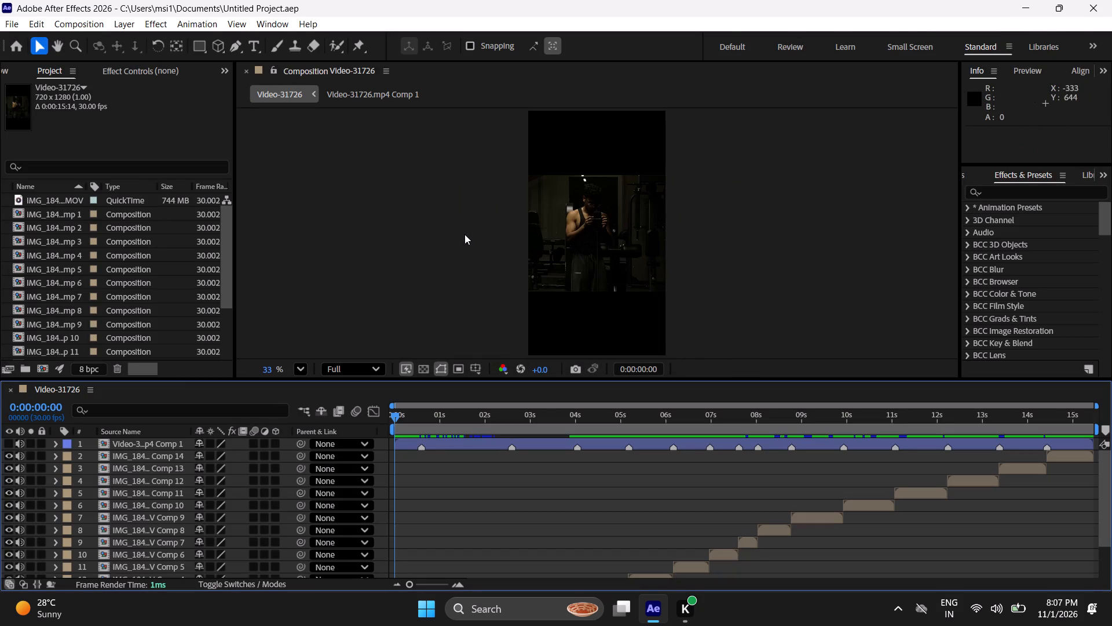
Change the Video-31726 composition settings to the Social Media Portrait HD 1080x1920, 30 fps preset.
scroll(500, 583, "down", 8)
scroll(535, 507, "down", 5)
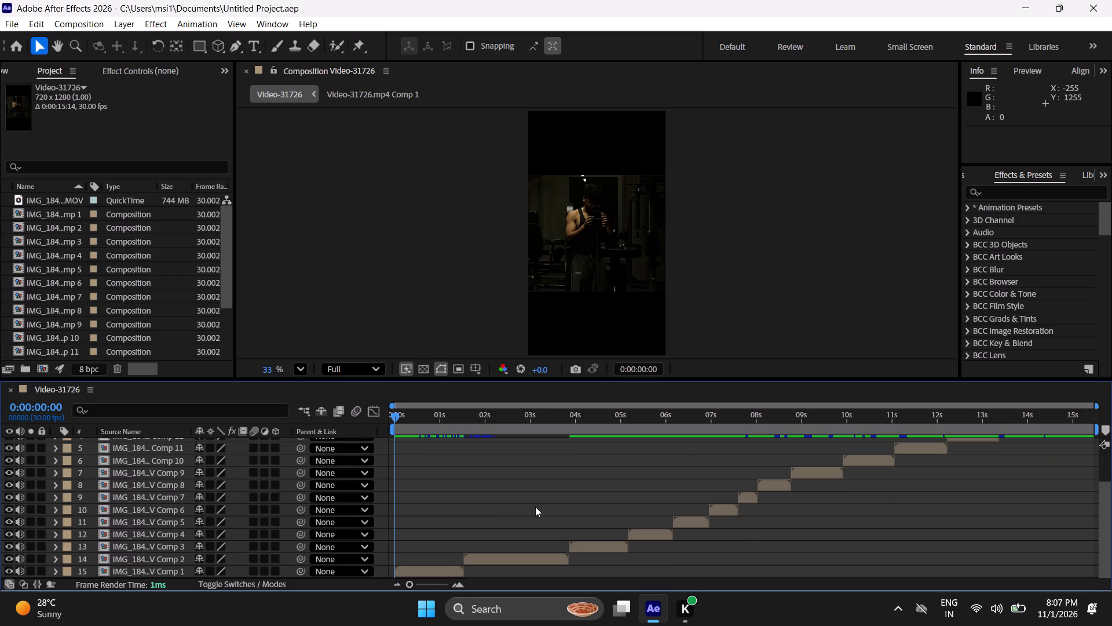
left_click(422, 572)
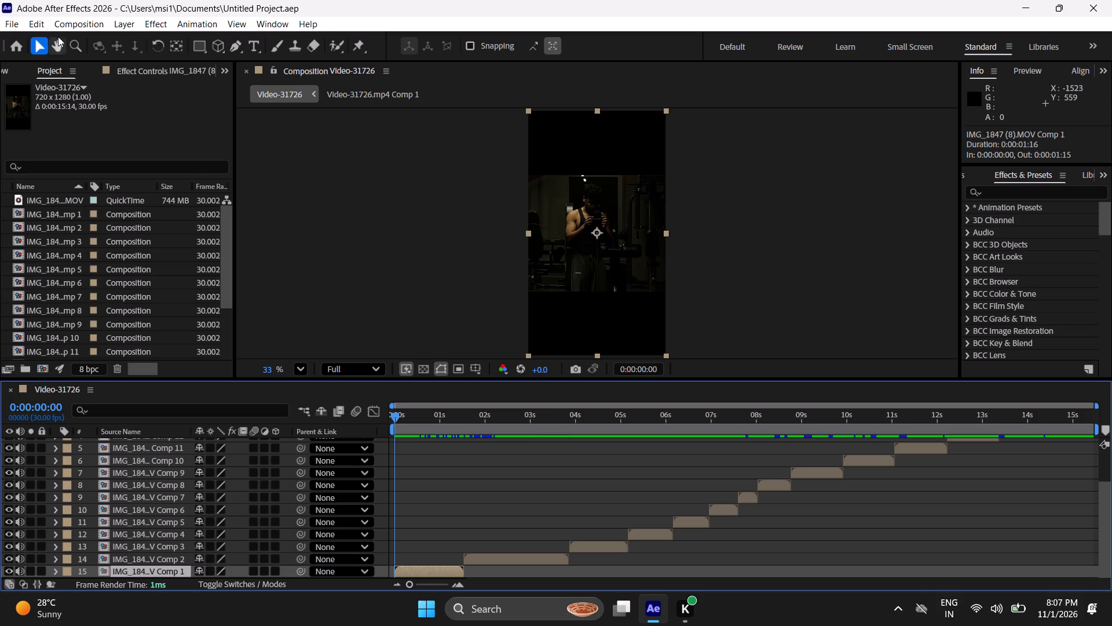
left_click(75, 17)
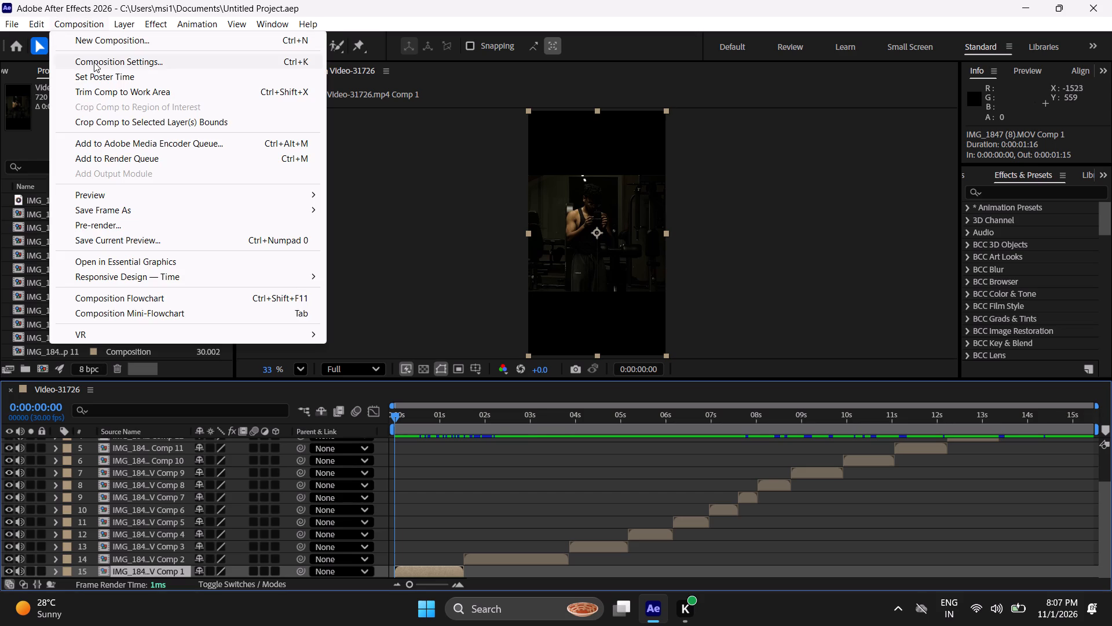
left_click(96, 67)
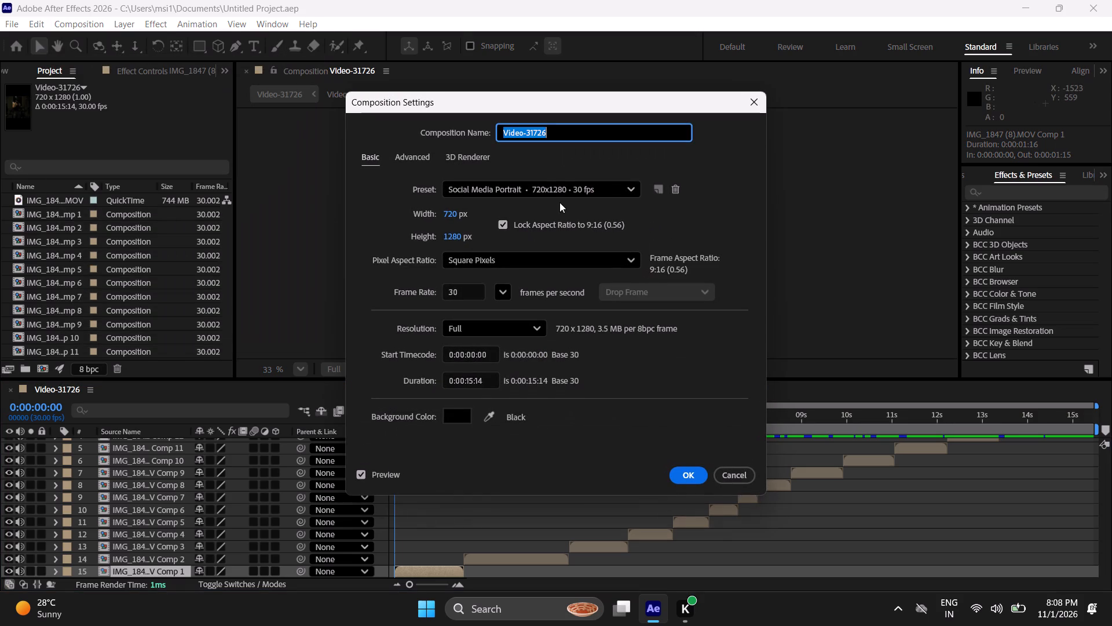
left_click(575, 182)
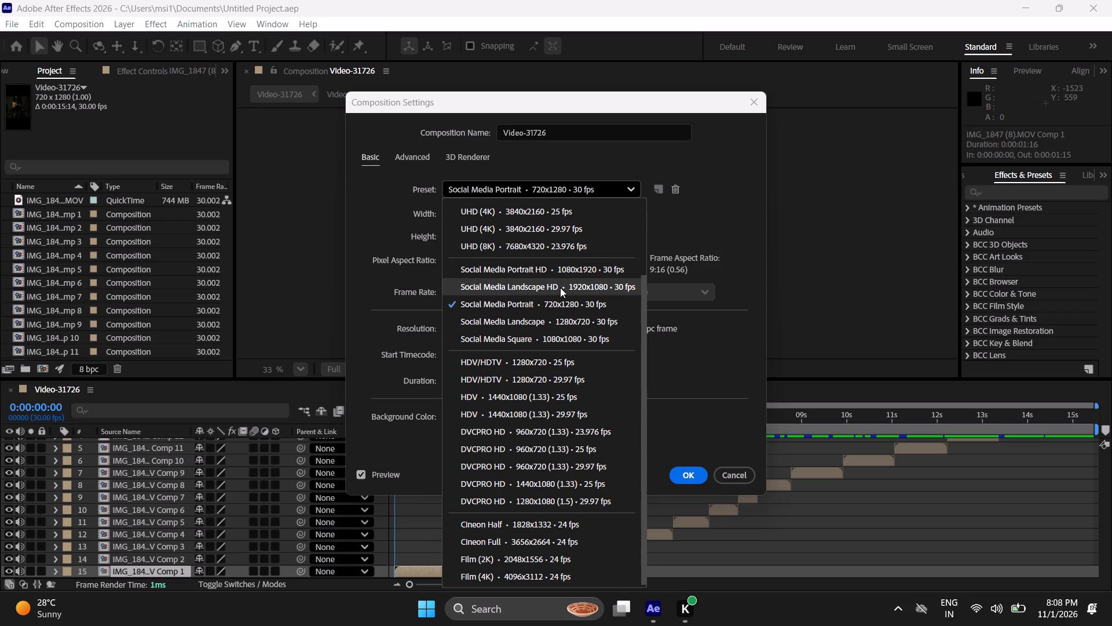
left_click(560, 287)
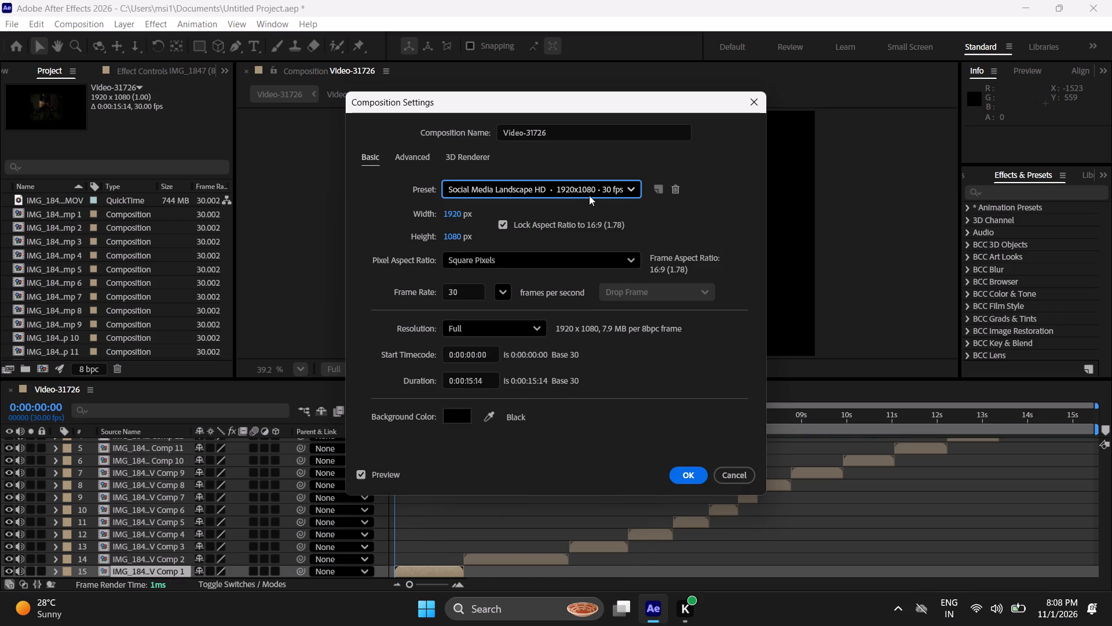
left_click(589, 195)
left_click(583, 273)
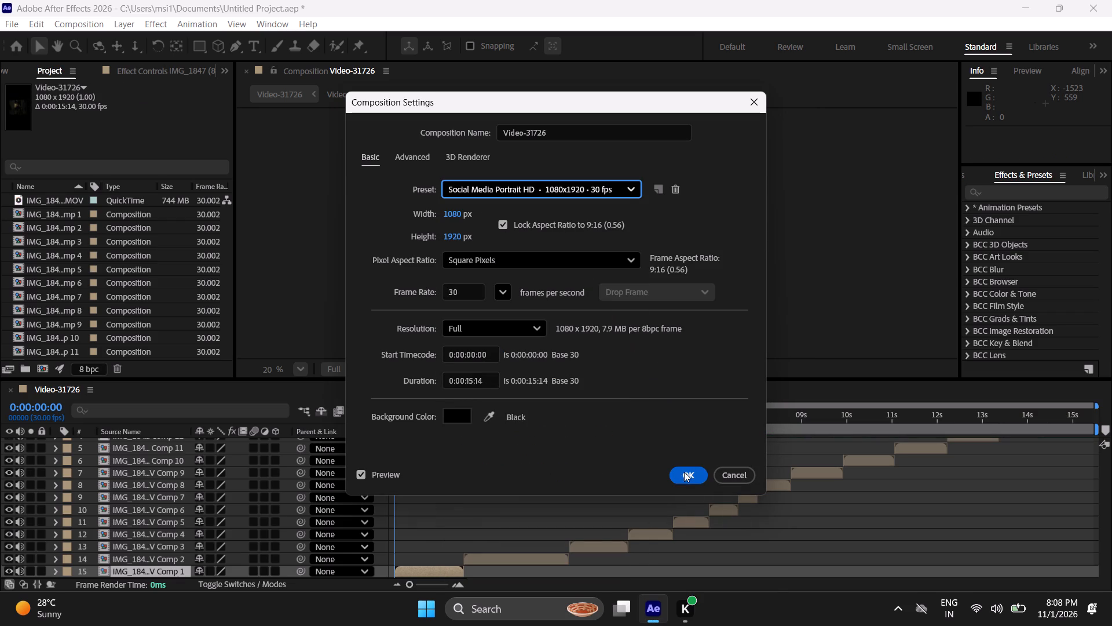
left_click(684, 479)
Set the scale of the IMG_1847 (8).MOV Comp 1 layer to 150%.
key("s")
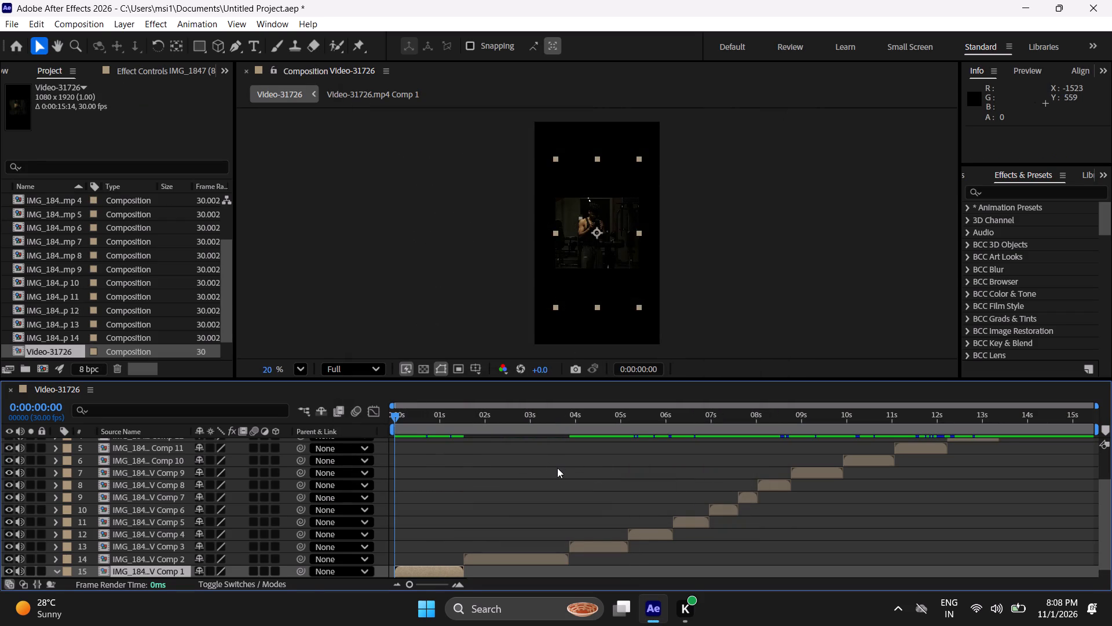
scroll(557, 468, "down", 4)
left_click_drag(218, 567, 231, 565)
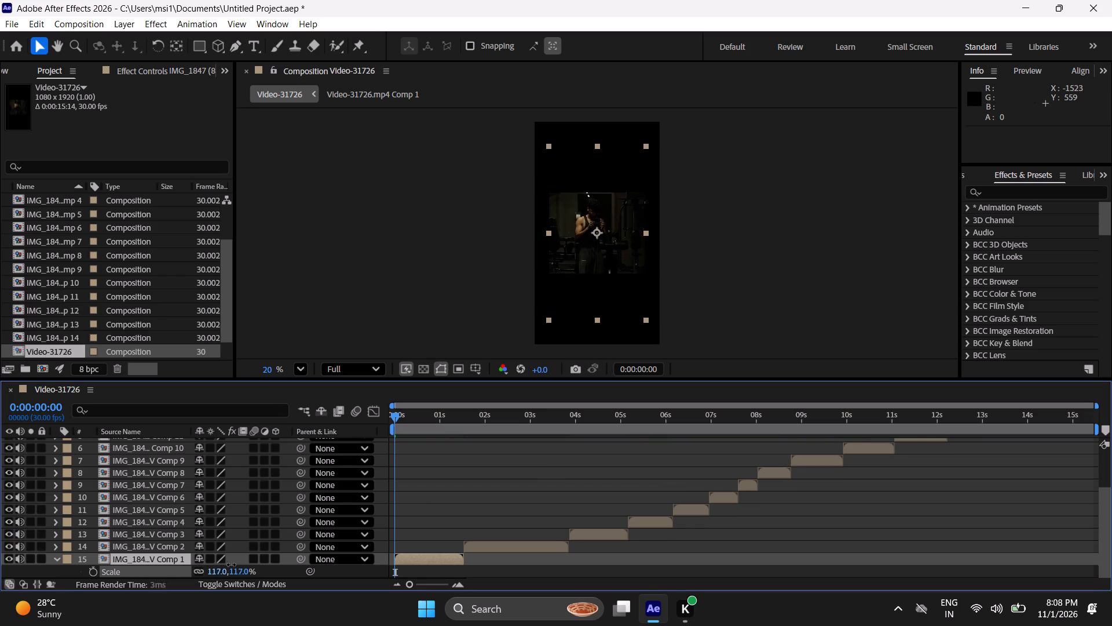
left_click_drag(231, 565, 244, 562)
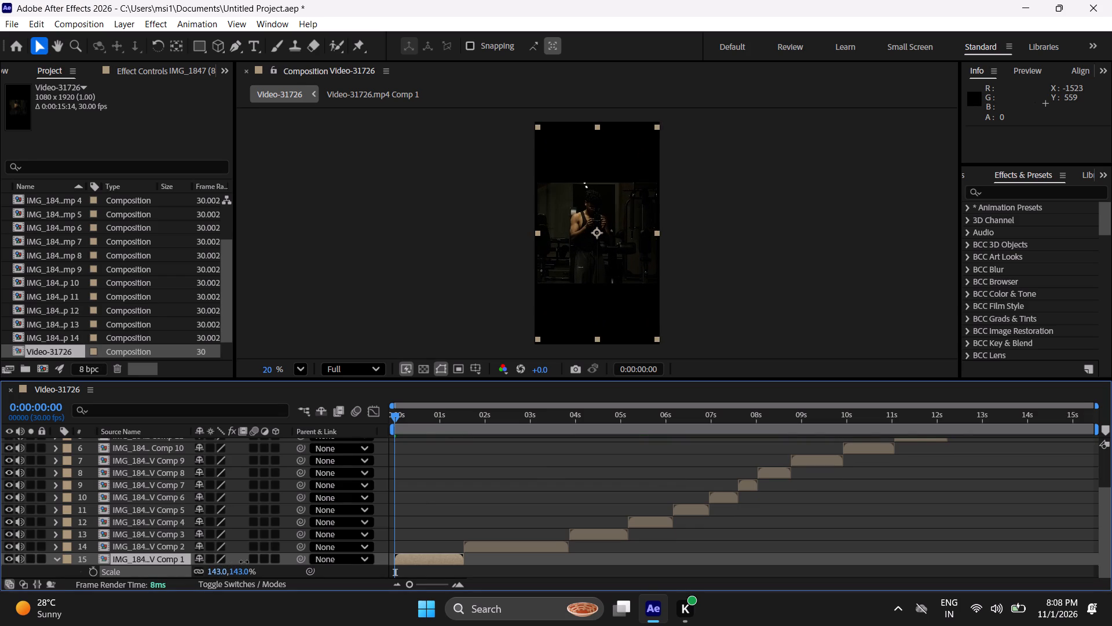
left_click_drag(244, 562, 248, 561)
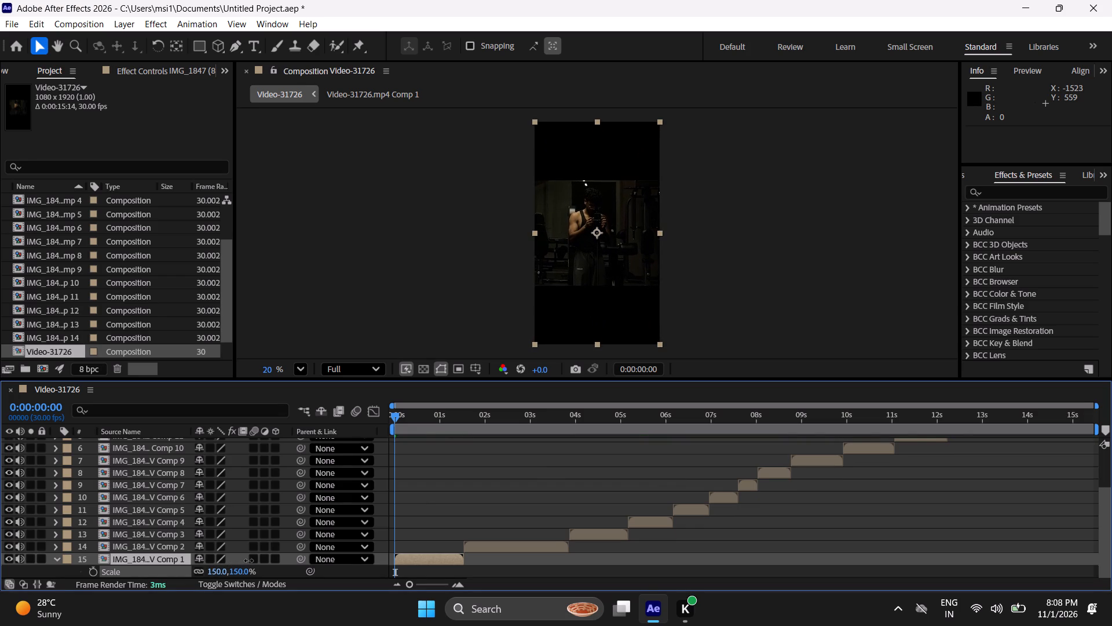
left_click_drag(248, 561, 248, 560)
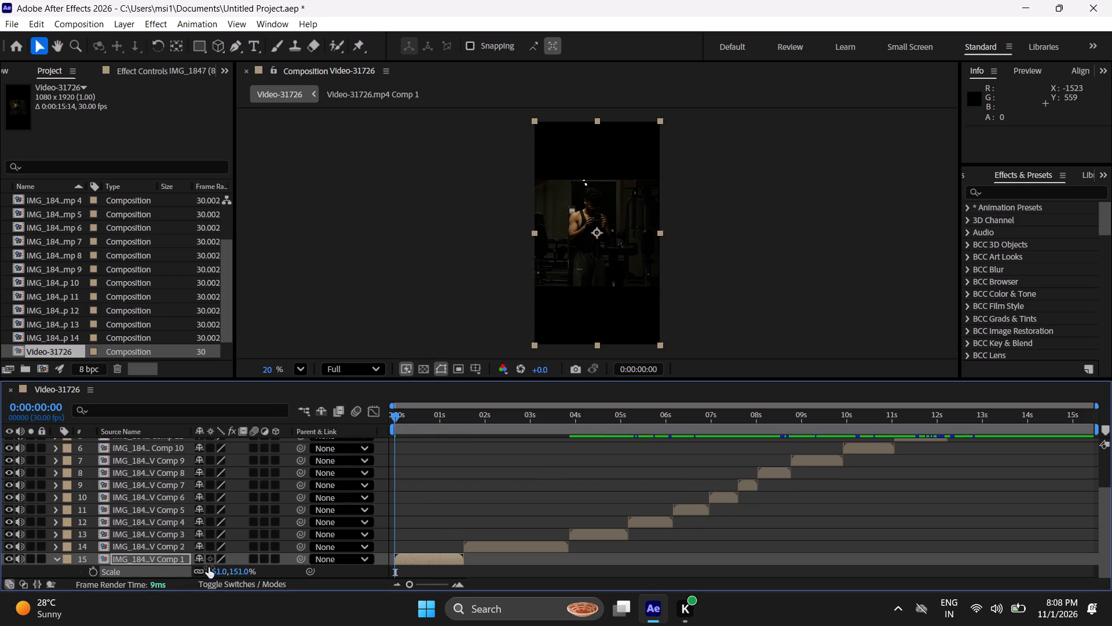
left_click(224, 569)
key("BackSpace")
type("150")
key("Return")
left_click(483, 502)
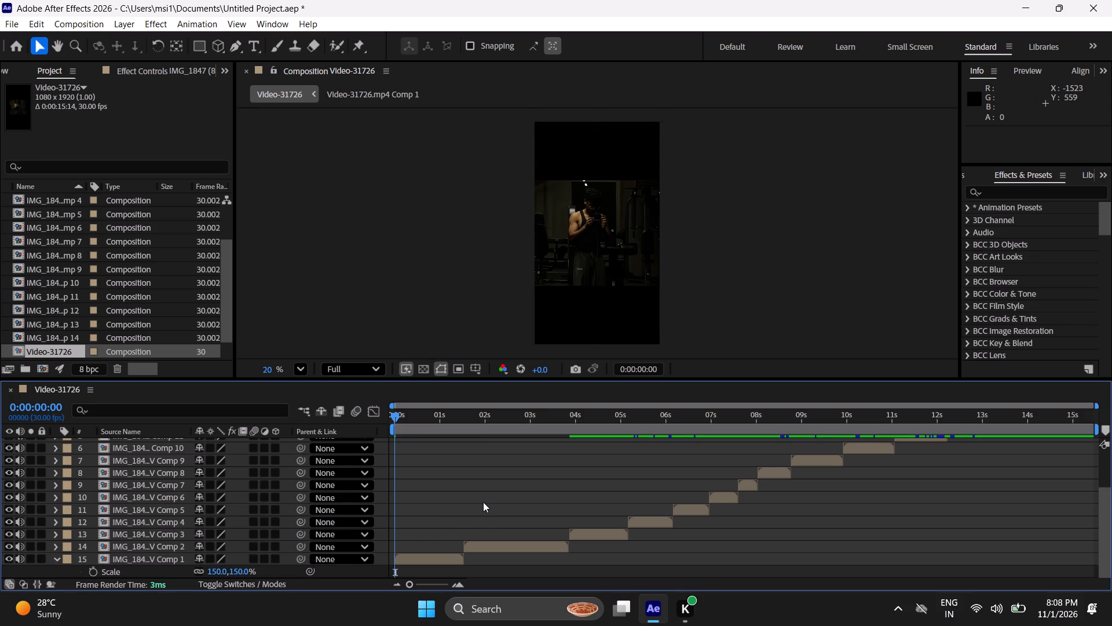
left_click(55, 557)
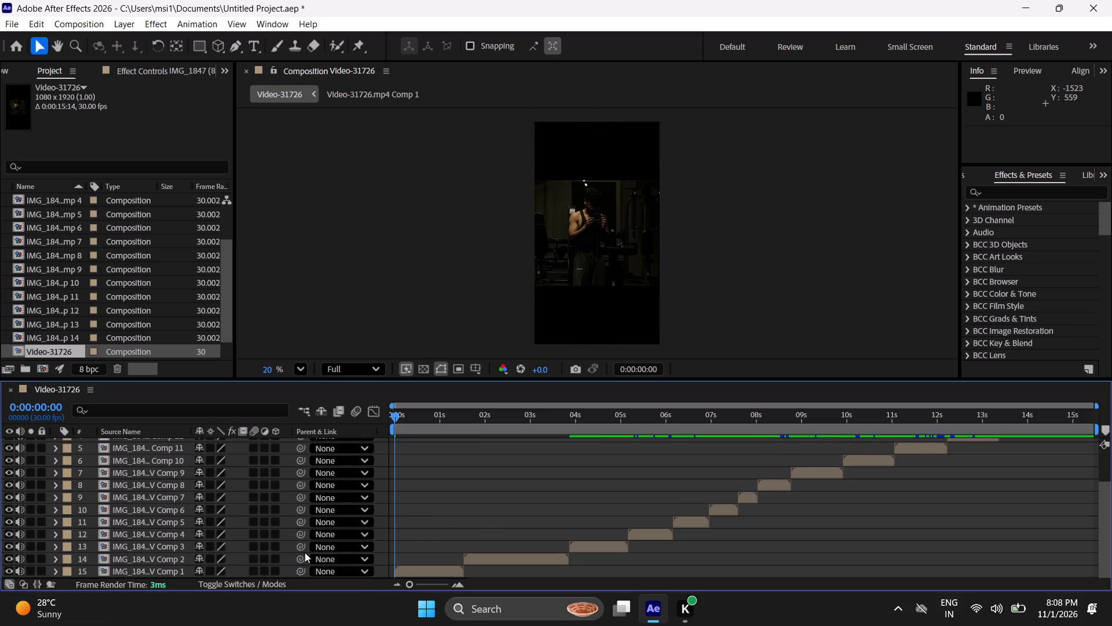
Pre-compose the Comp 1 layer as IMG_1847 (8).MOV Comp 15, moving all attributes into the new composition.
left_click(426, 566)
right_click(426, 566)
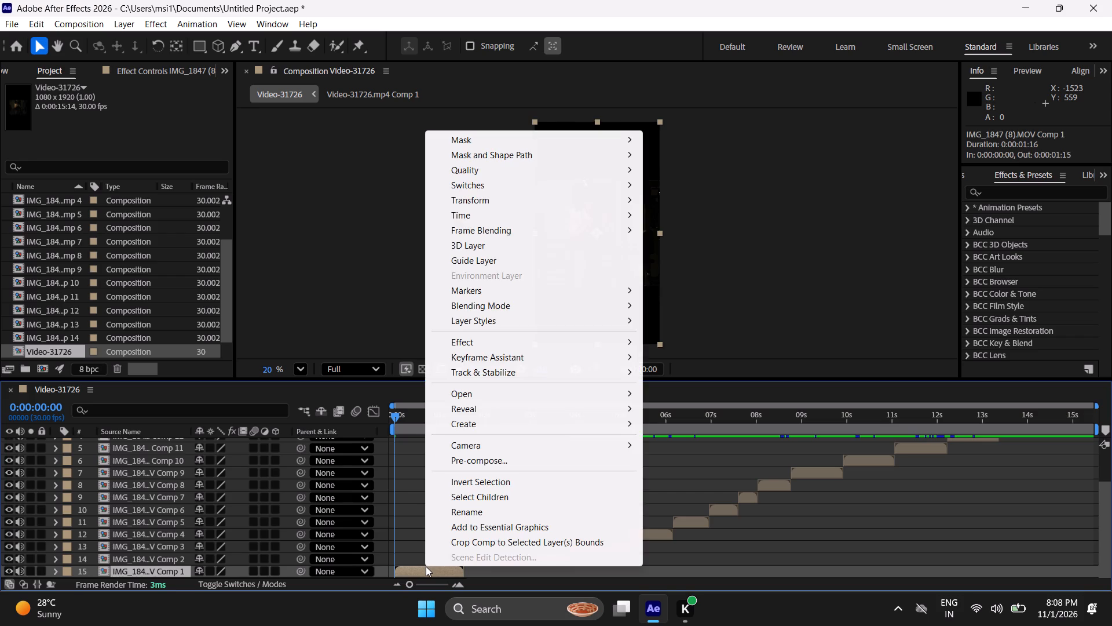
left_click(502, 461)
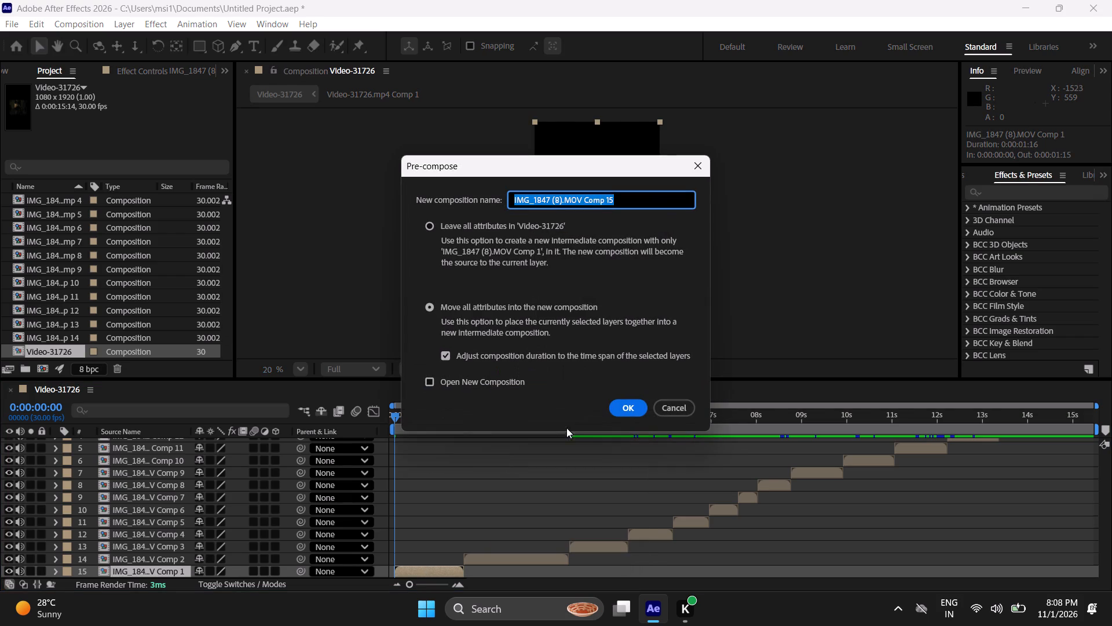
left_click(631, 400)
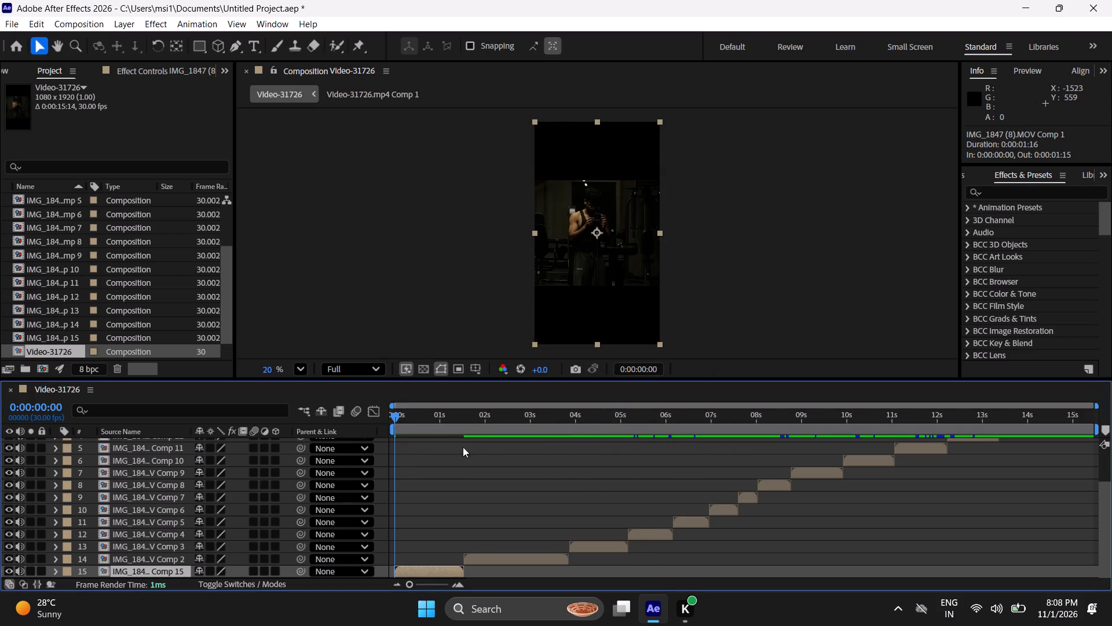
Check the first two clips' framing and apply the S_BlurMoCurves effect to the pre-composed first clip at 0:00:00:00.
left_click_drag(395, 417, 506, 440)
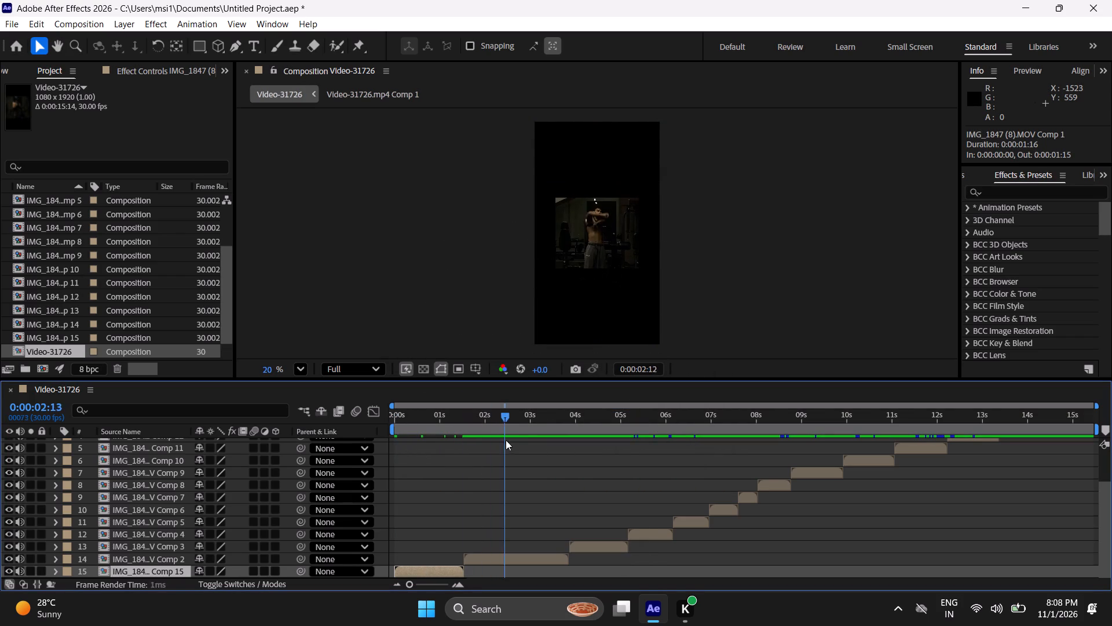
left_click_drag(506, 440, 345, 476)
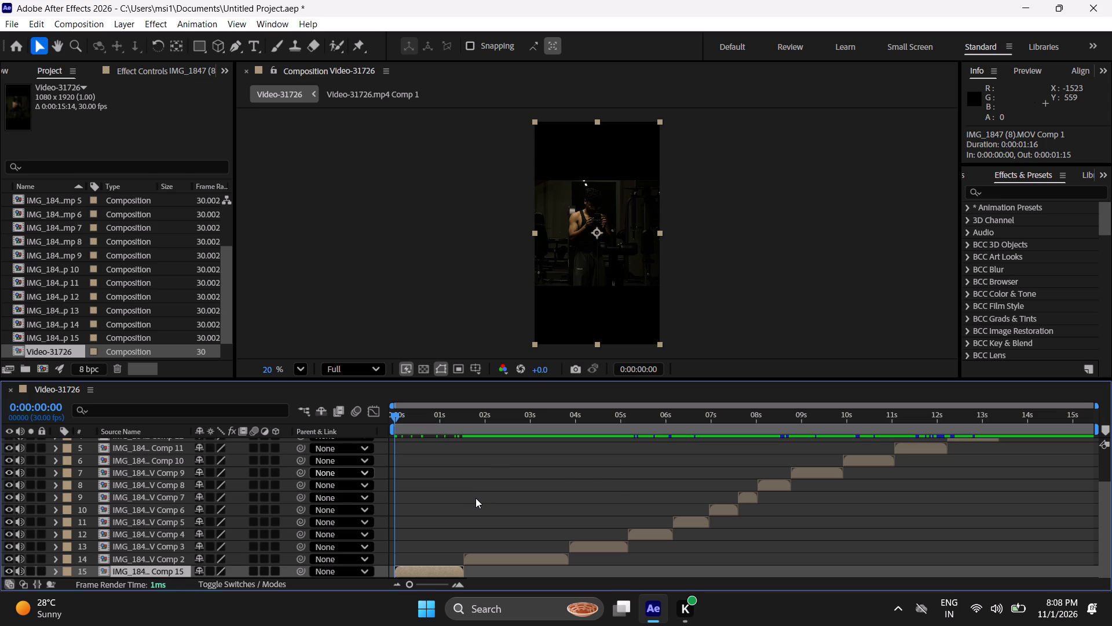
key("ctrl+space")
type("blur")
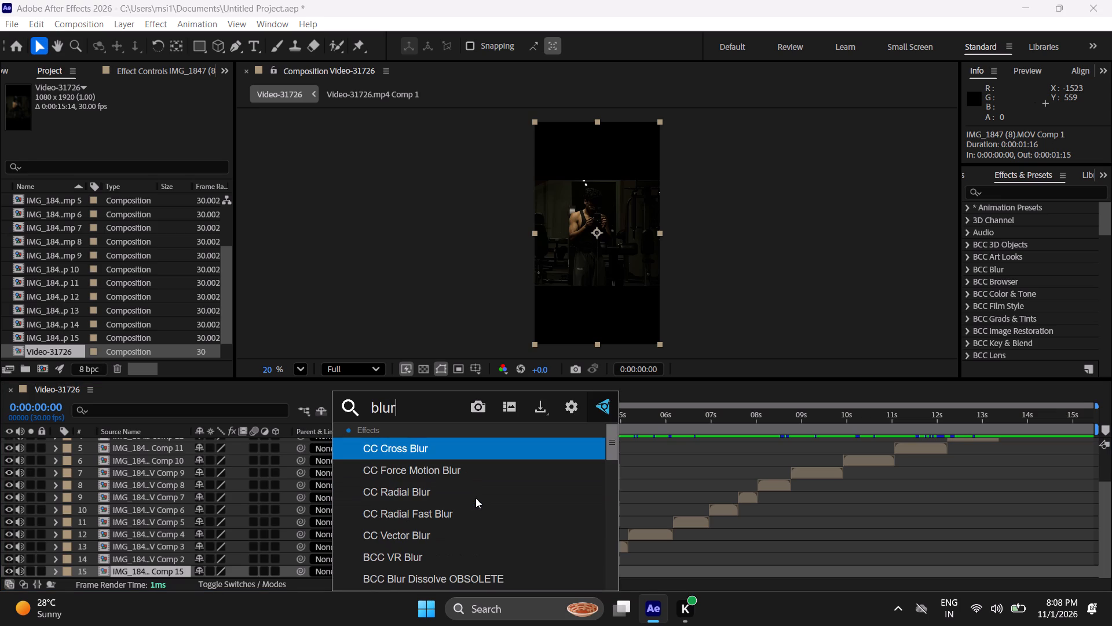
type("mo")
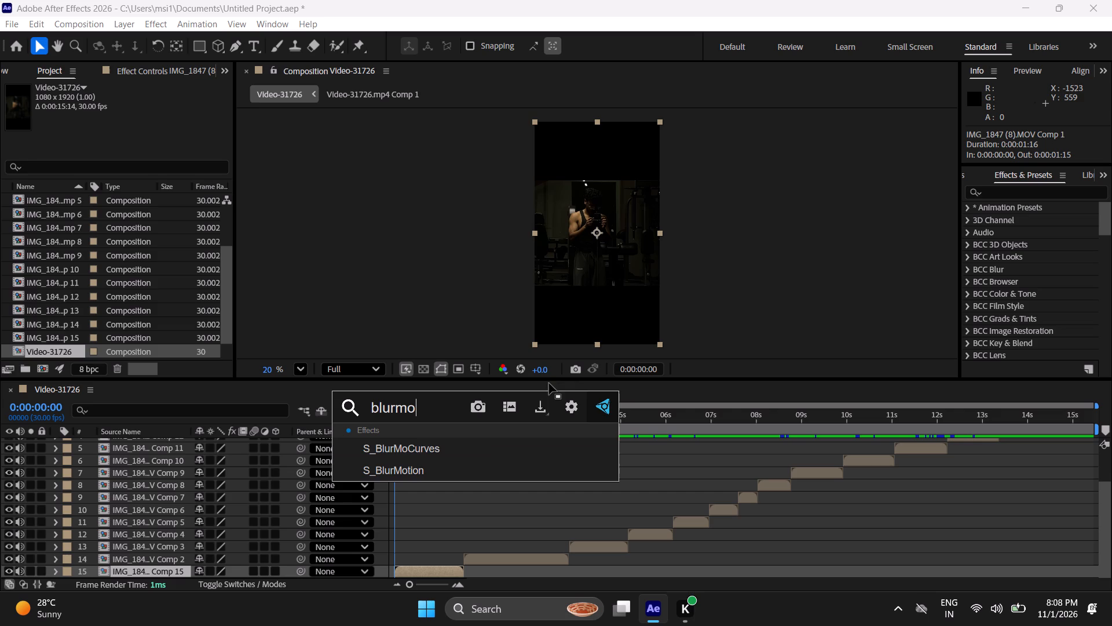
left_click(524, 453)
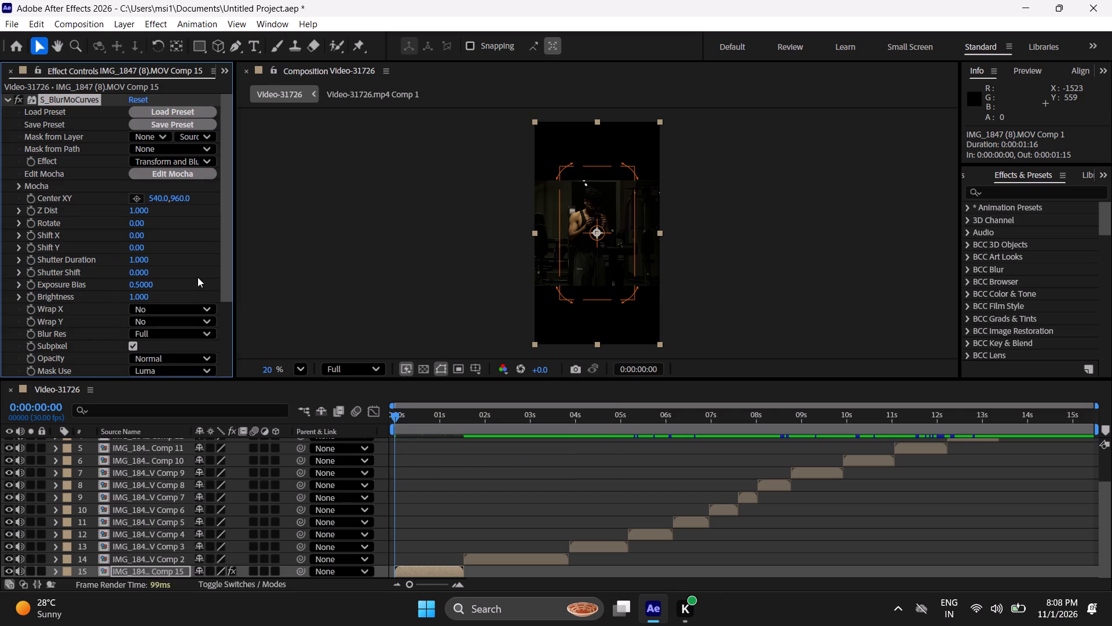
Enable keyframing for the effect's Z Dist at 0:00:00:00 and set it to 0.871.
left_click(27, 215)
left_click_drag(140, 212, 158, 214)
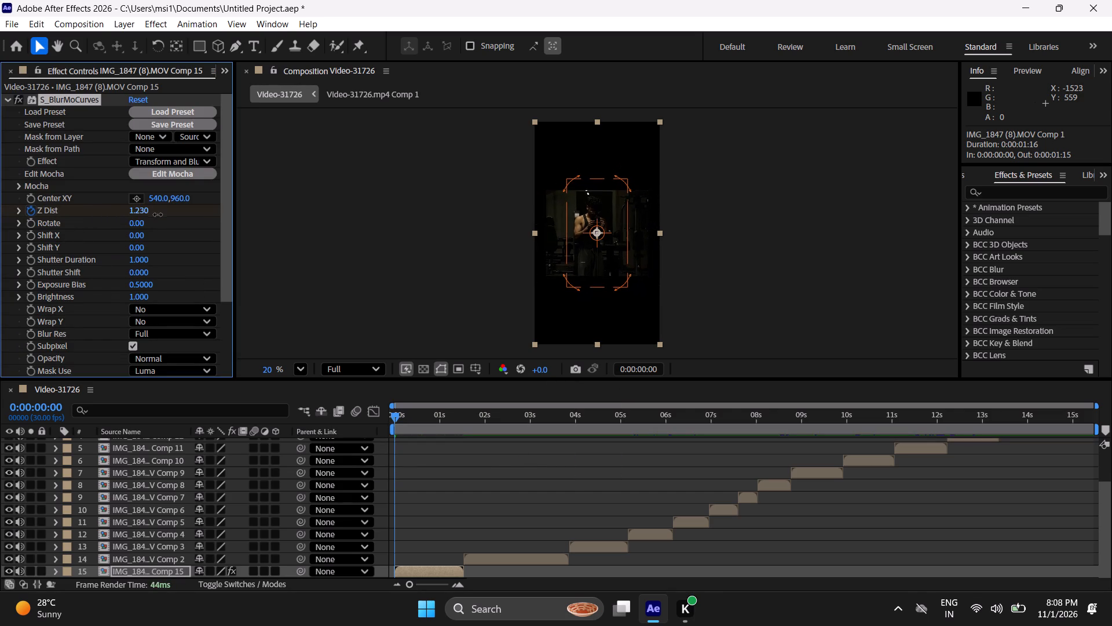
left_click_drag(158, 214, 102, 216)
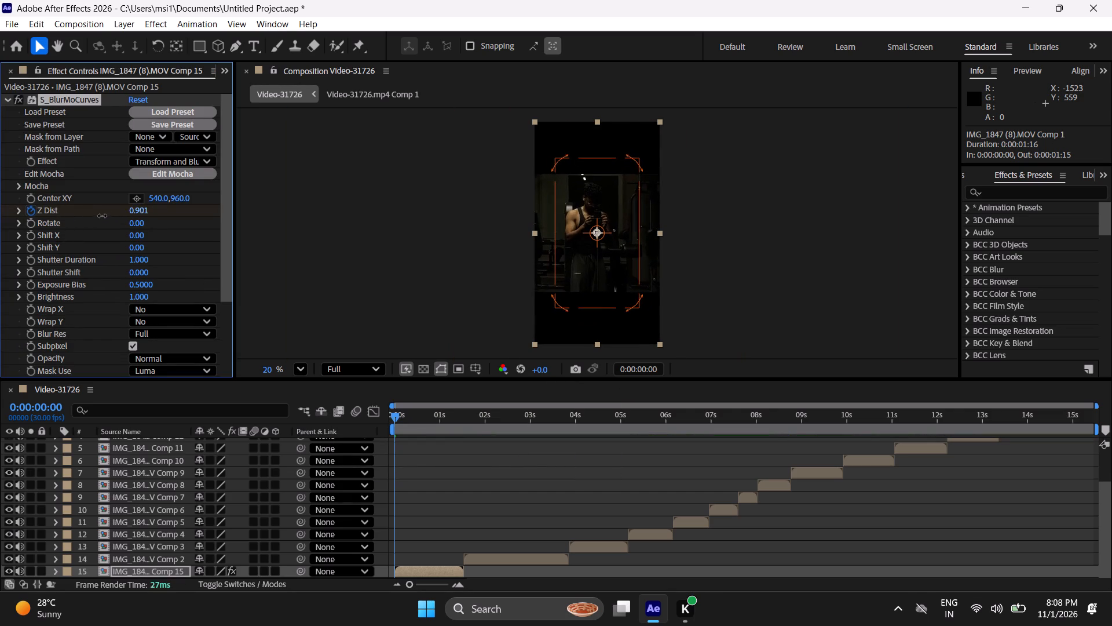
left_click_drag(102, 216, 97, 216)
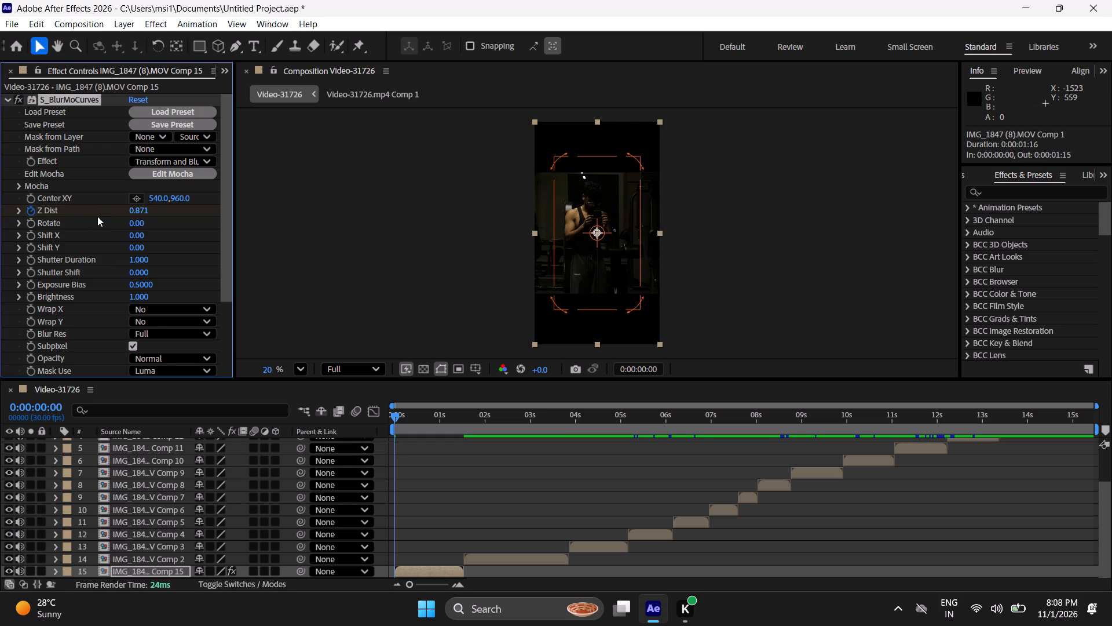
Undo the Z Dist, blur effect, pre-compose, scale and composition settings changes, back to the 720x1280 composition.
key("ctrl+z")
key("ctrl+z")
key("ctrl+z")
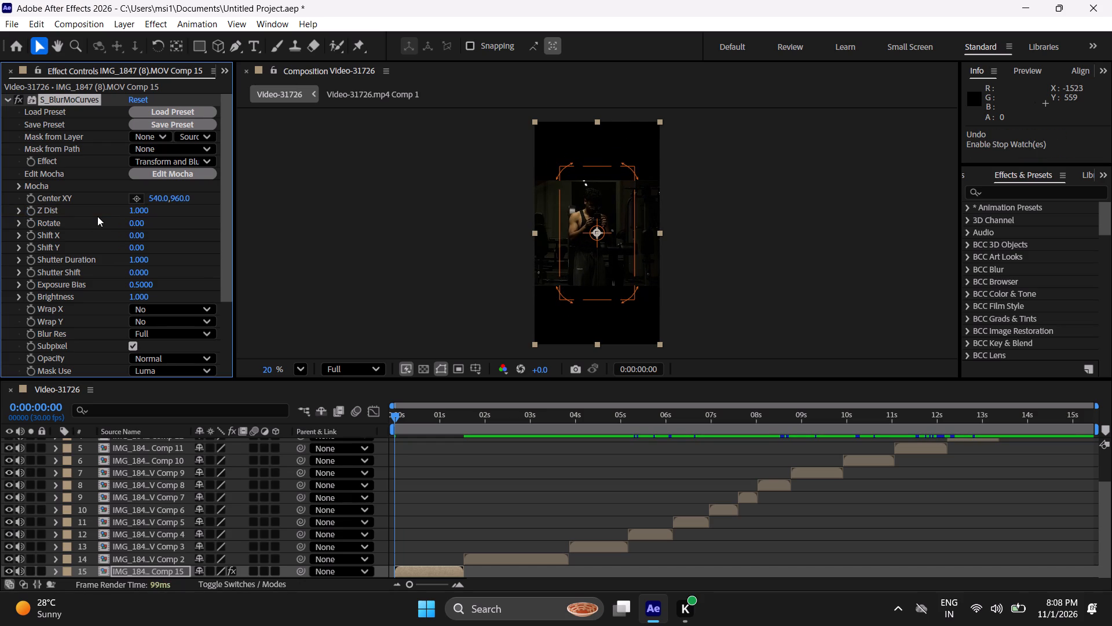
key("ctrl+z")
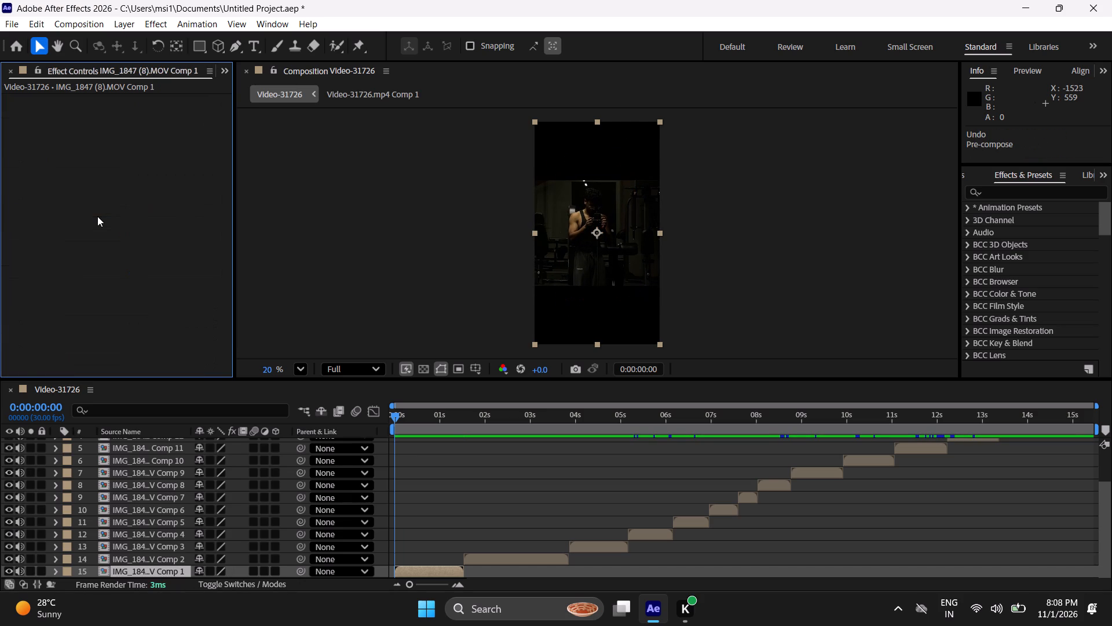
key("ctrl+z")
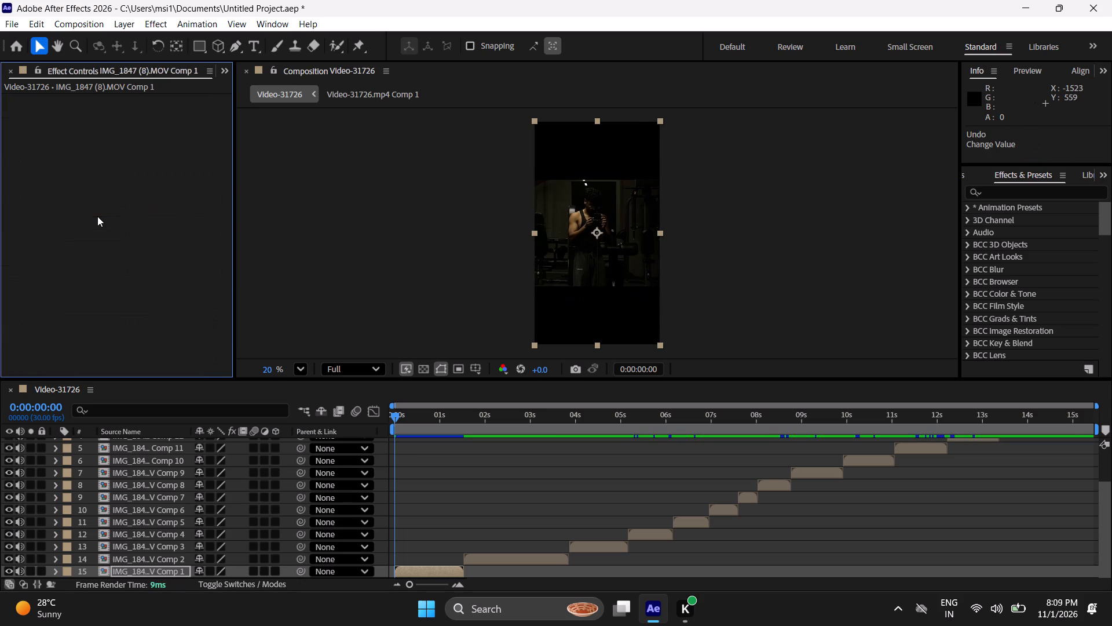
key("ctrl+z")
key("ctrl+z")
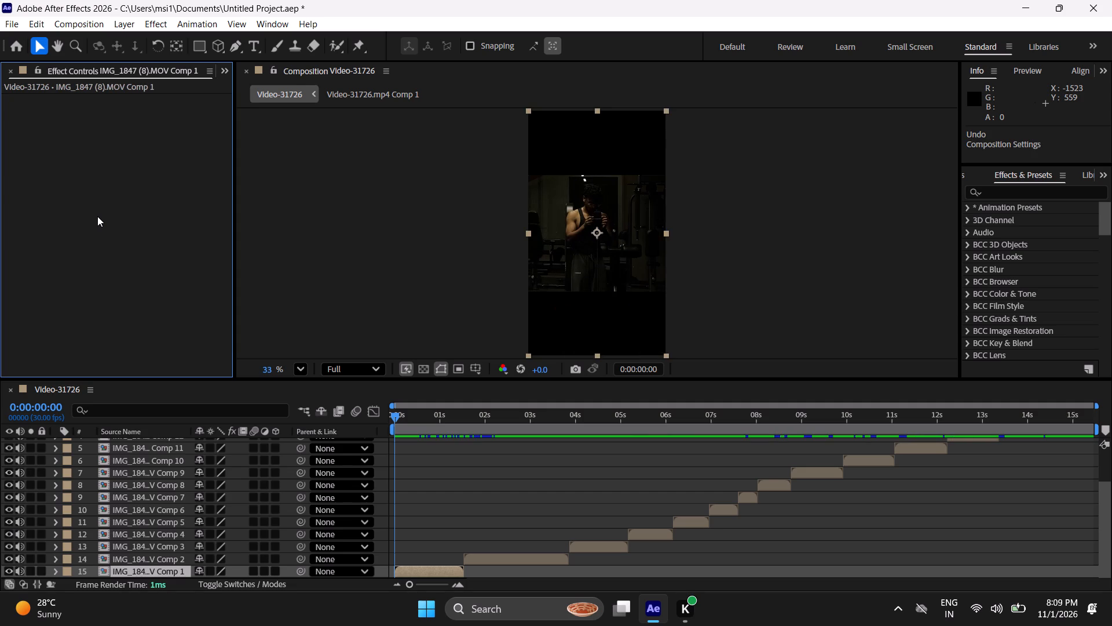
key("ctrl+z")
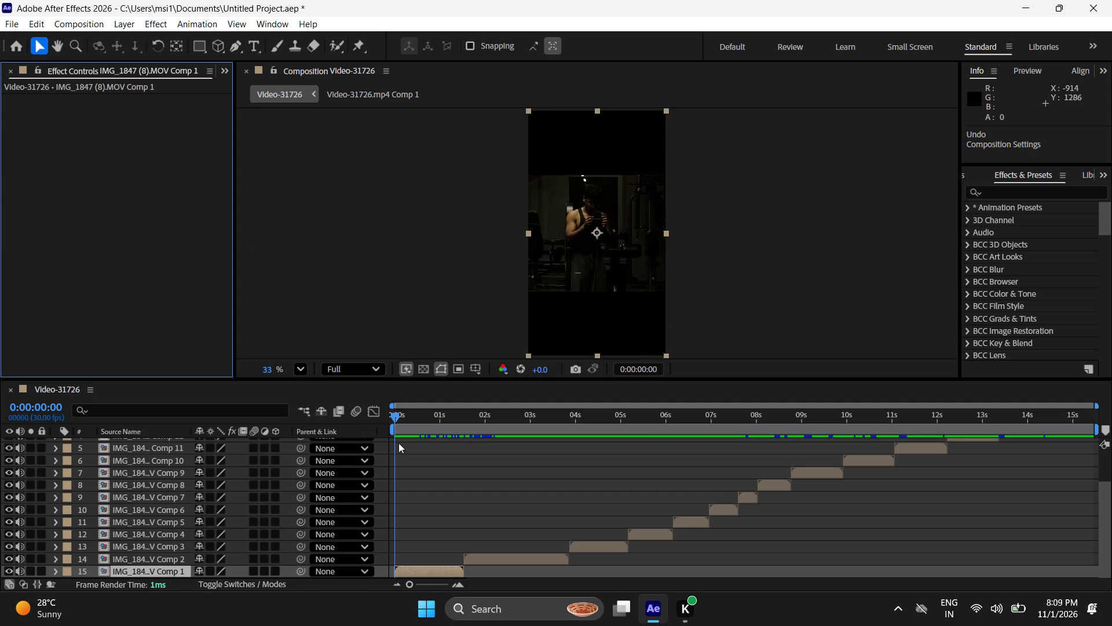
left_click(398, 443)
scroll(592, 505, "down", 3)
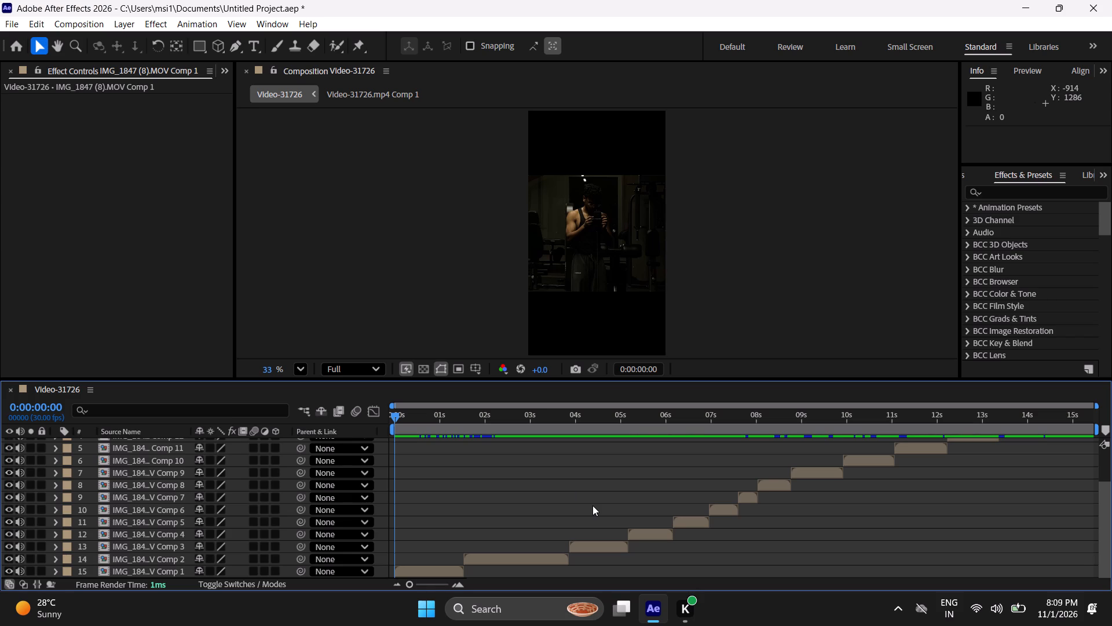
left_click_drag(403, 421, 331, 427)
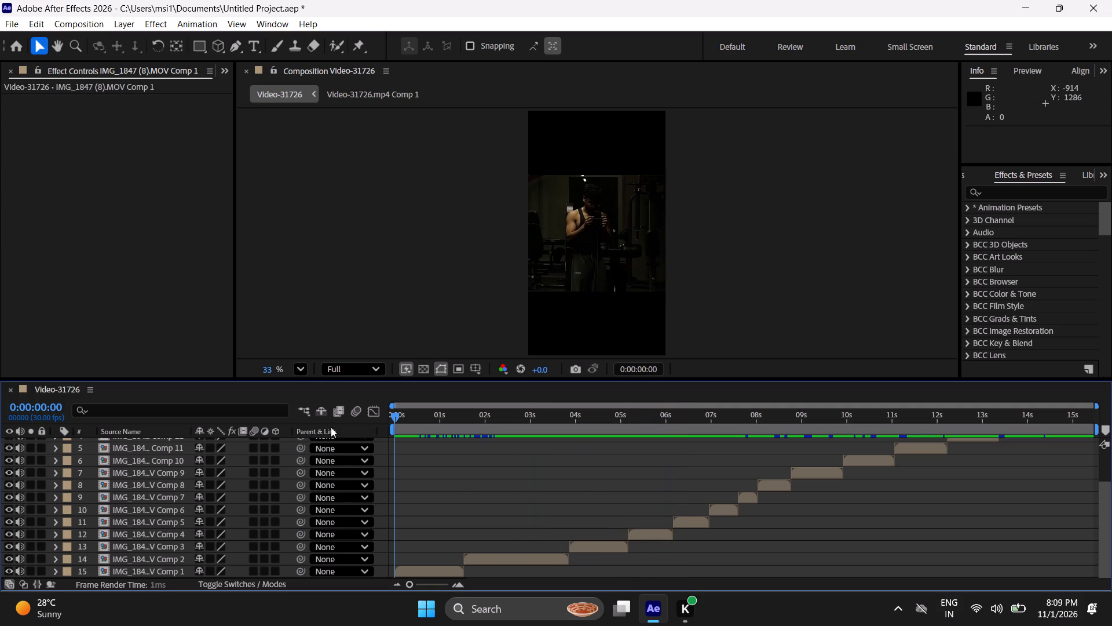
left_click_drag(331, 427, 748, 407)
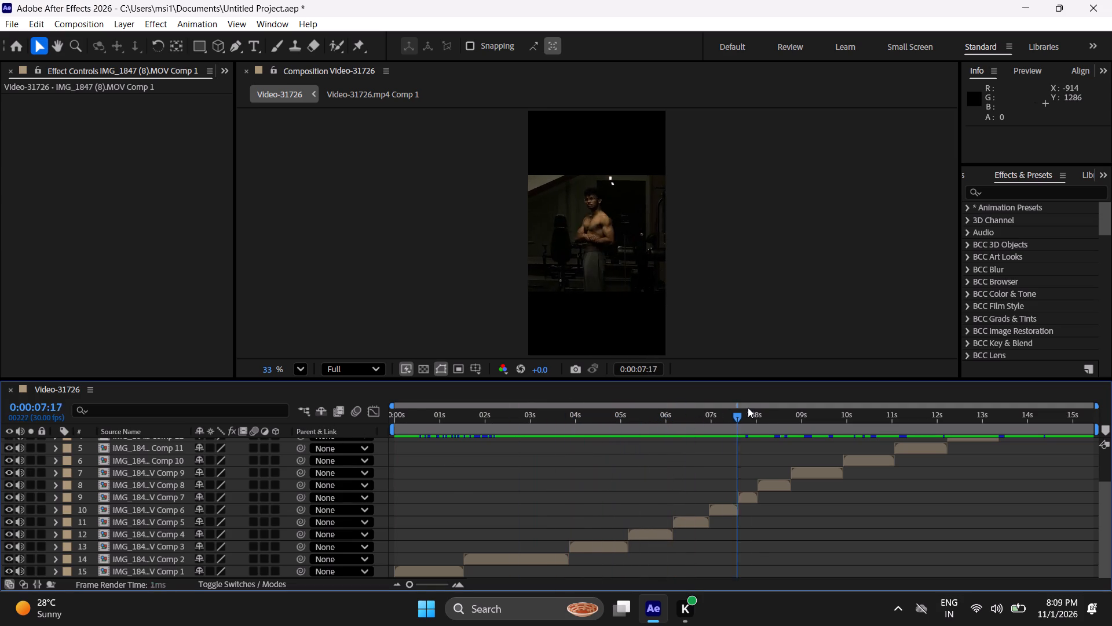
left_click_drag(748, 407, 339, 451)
Mute the audio of all the IMG_1847 (8).MOV clip layers, Comp 1 to Comp 14, leaving the reference video's audio on.
scroll(20, 489, "up", 5)
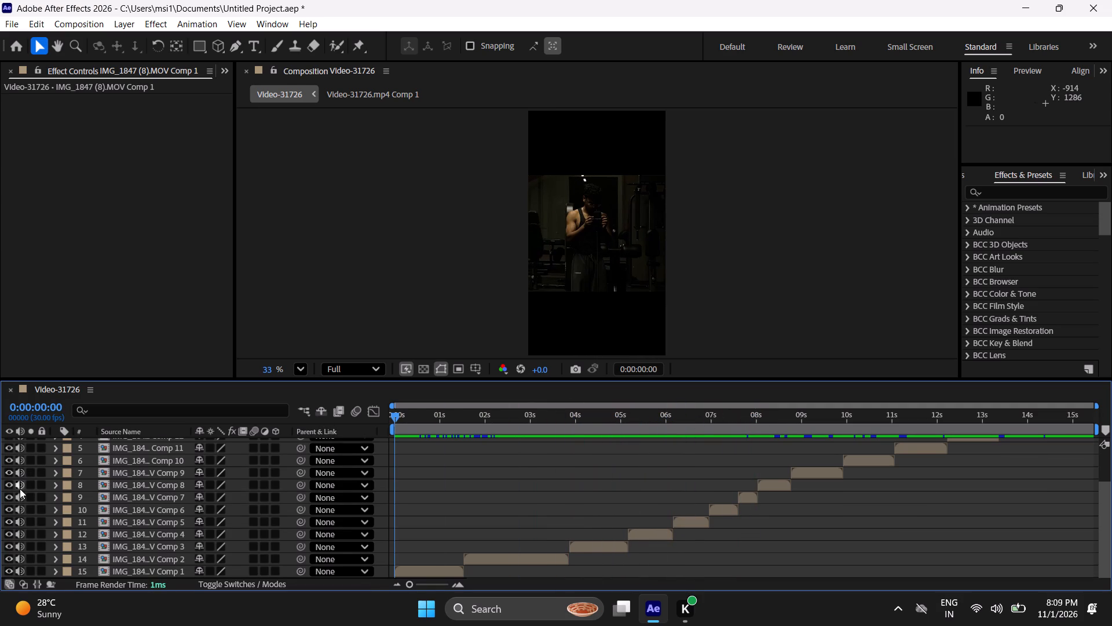
left_click_drag(19, 456, 3, 602)
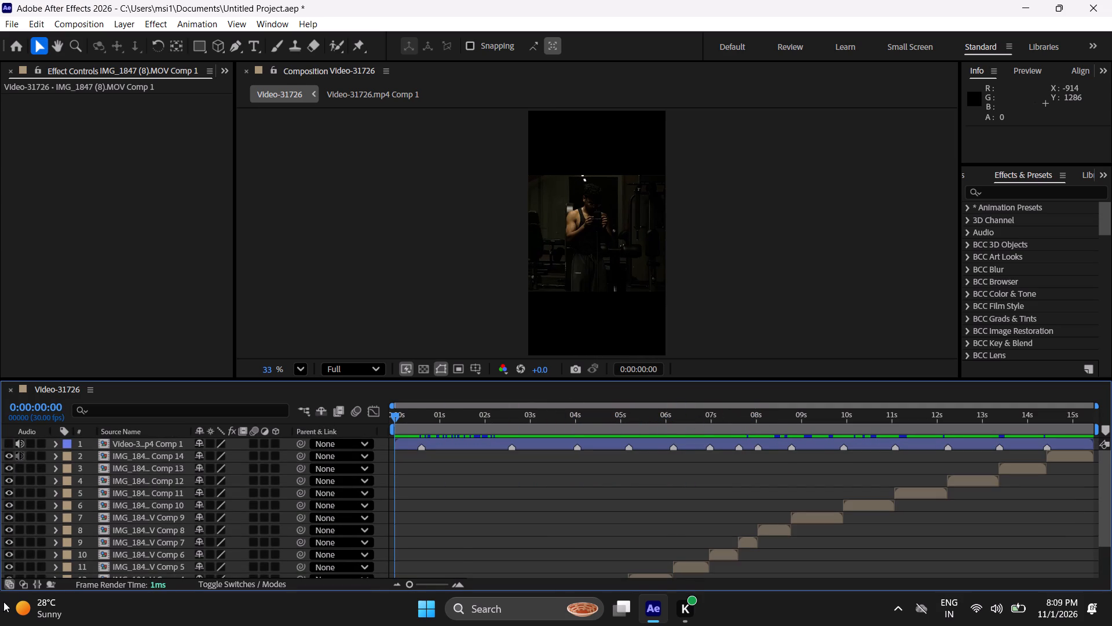
left_click_drag(3, 602, 0, 623)
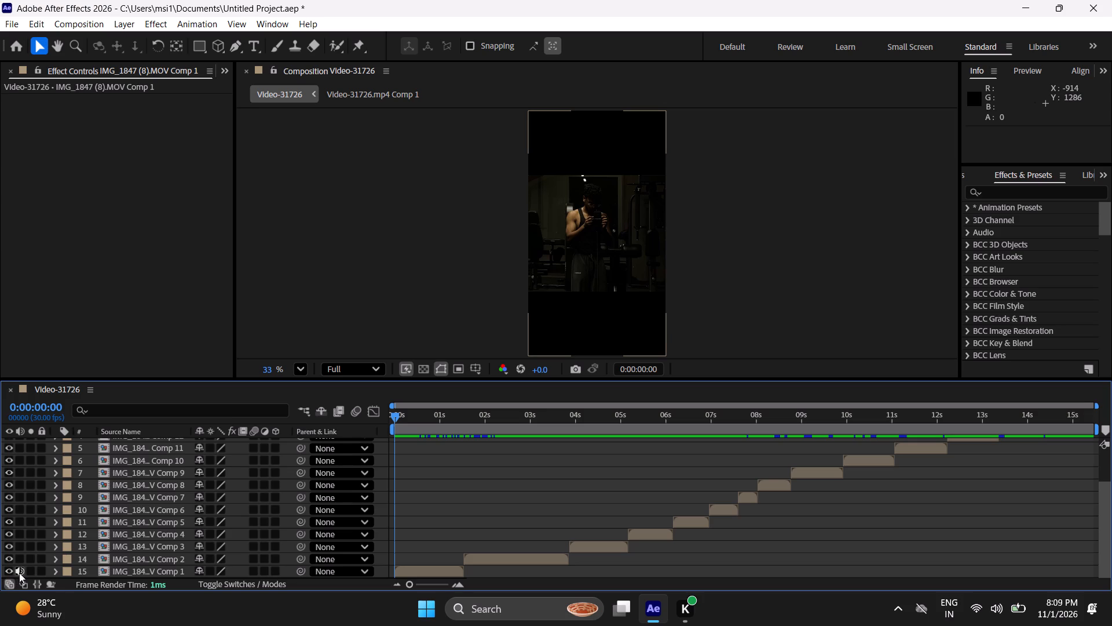
left_click(19, 573)
scroll(470, 487, "up", 5)
scroll(470, 487, "down", 4)
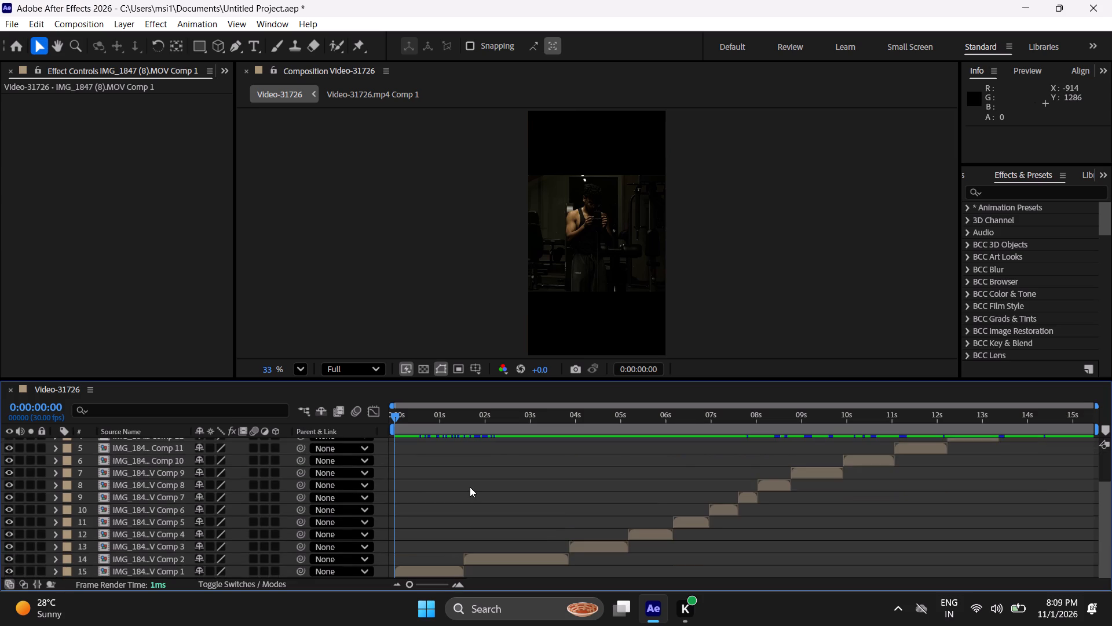
Apply the S_BlurMoCurves effect to the IMG_1847 (8).MOV Comp 2 layer, with the playhead at its in point, 0:00:01:16.
scroll(470, 487, "up", 5)
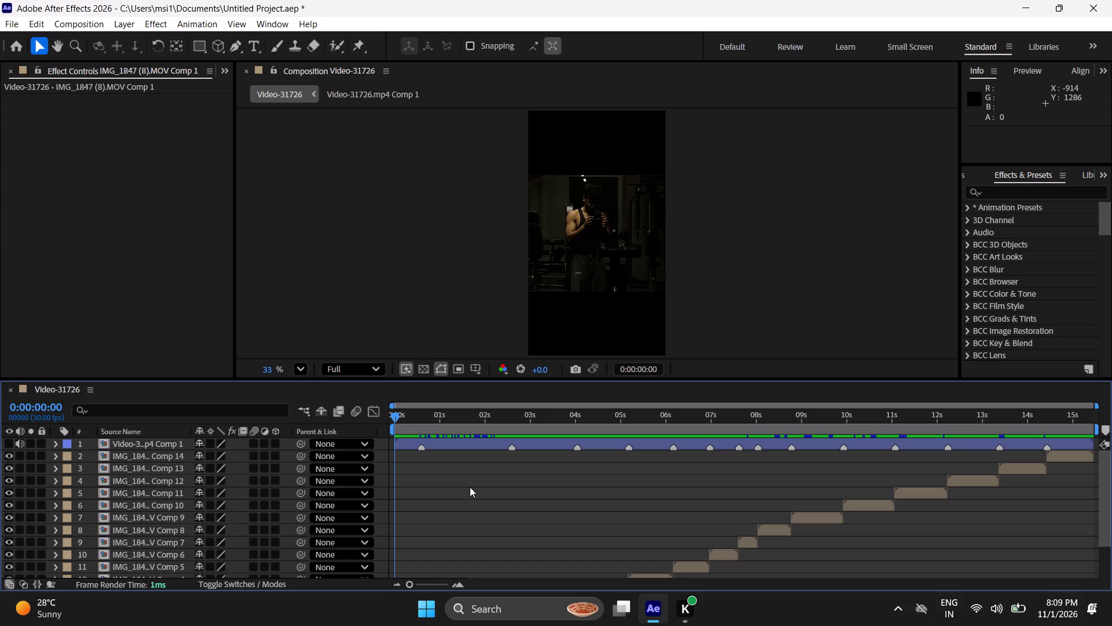
scroll(470, 487, "down", 3)
left_click_drag(402, 410, 477, 434)
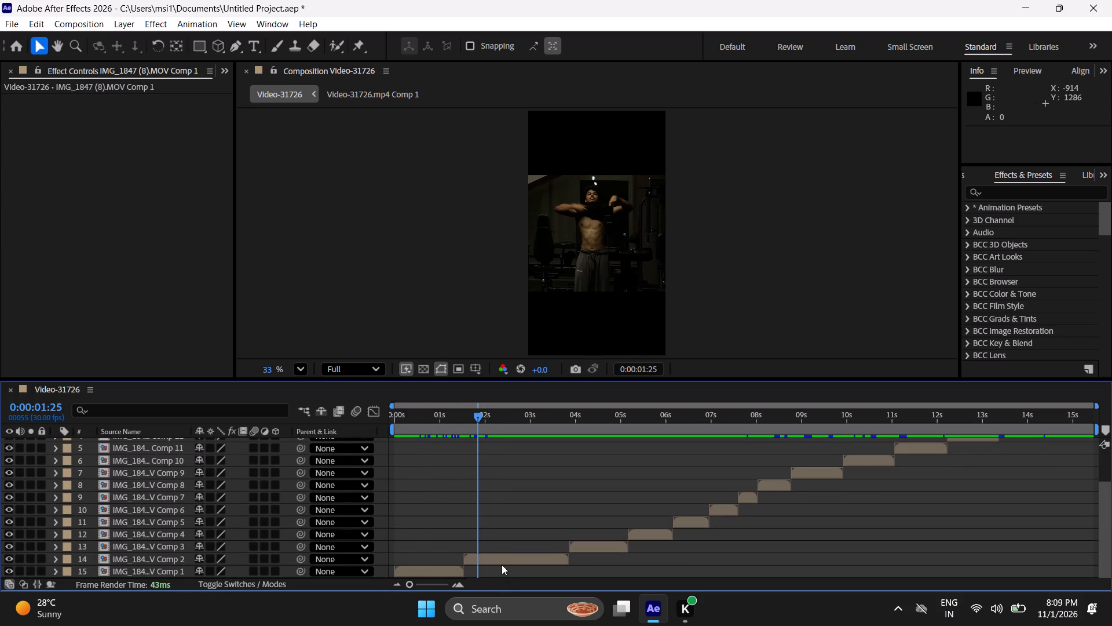
left_click(505, 560)
key("i")
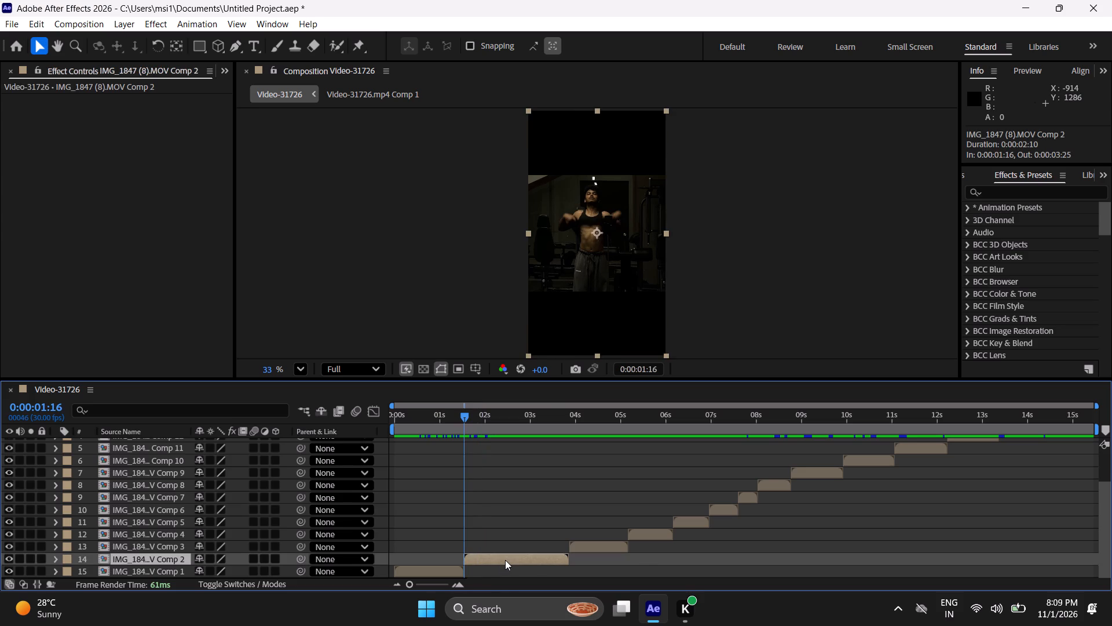
key("ctrl+space")
type("bl")
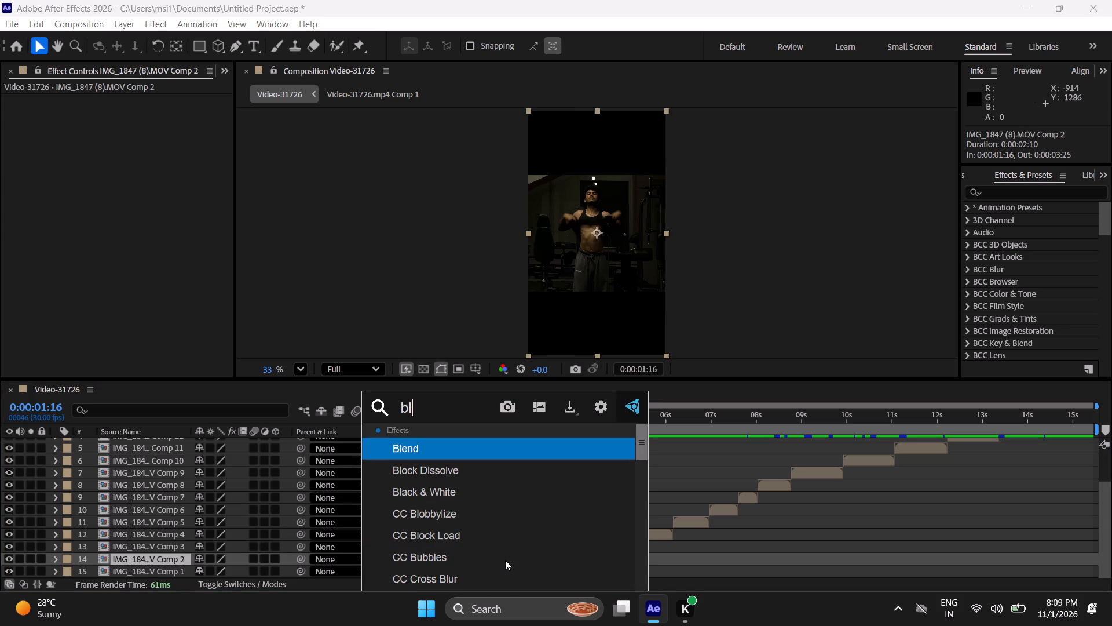
type("urmo")
left_click(566, 449)
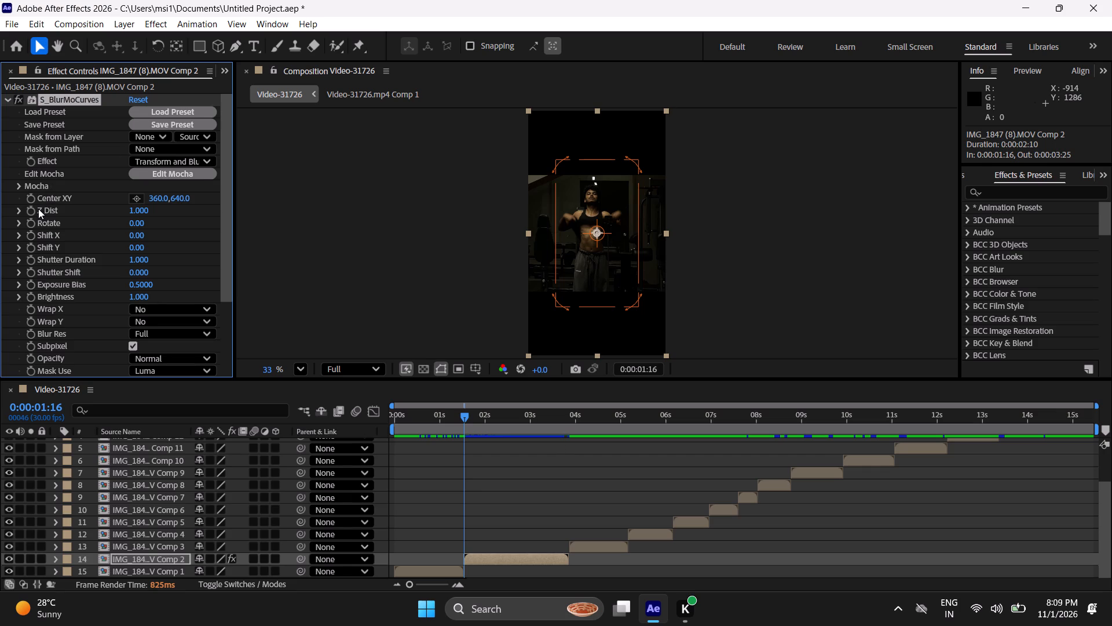
Keyframe the effect's Z Dist at 1.000 on the Comp 2 layer's in point and 0.850 on its out point, 0:00:03:25.
left_click(33, 210)
left_click(133, 211)
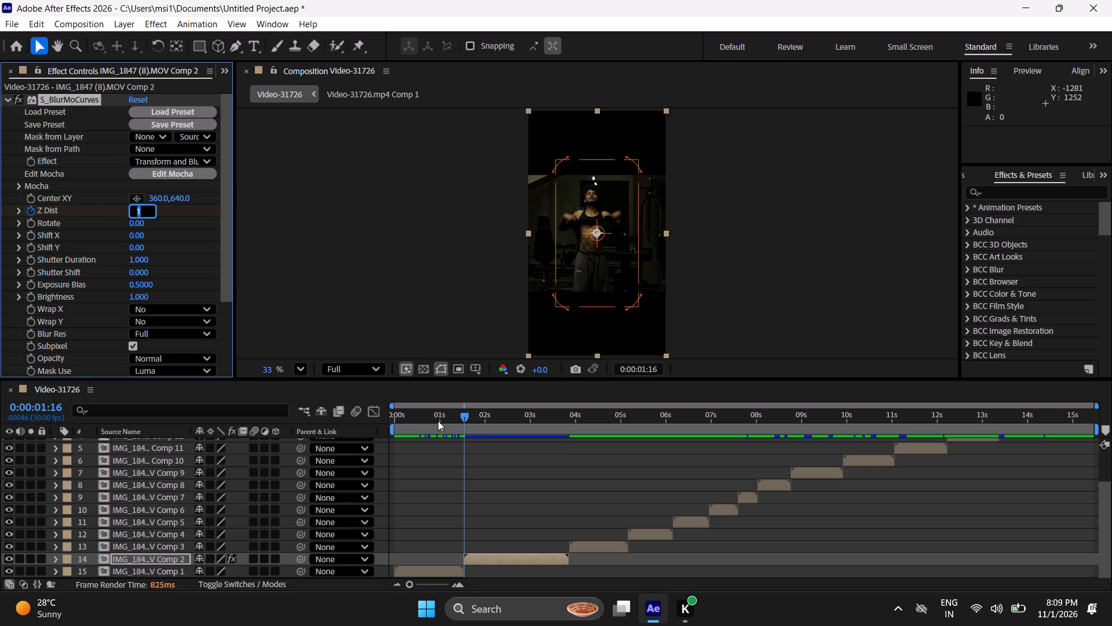
left_click_drag(469, 414, 556, 425)
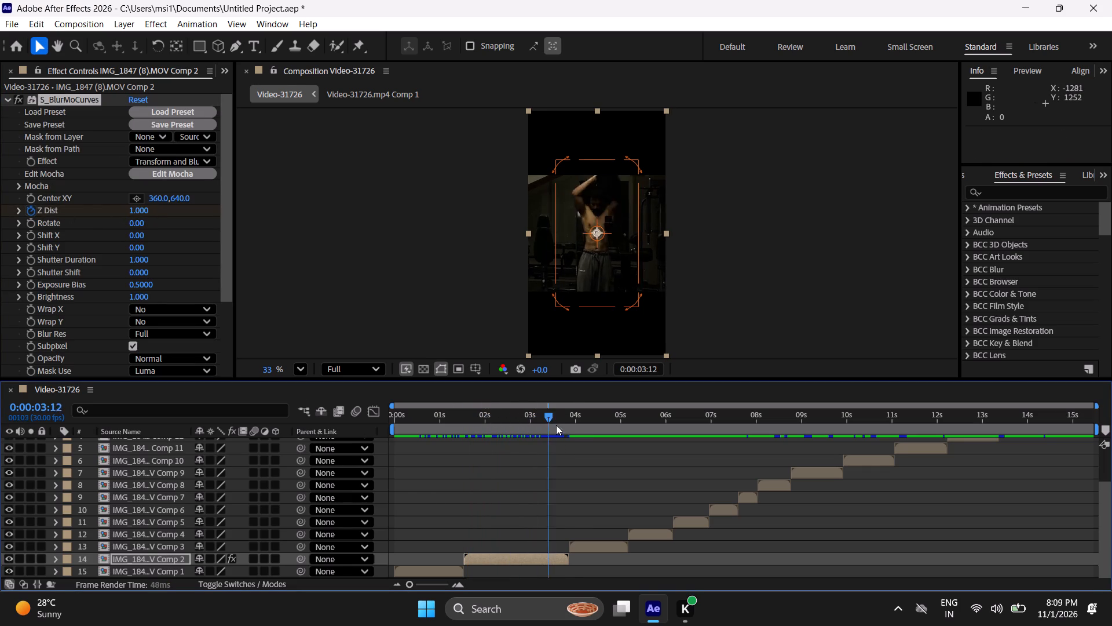
left_click_drag(556, 425, 578, 426)
key("o")
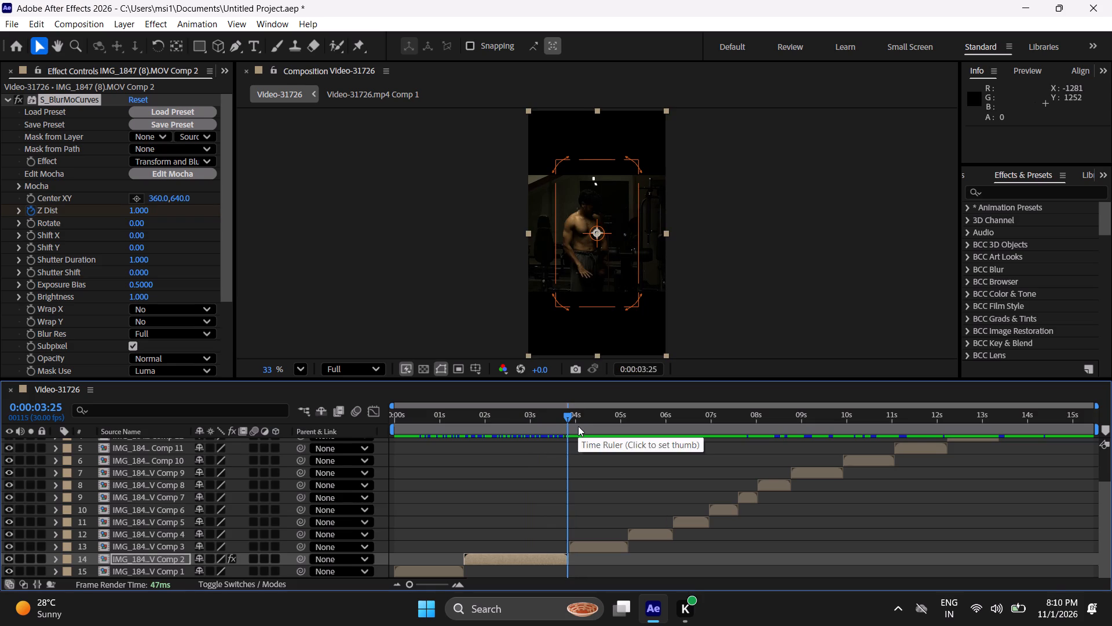
left_click_drag(136, 209, 127, 213)
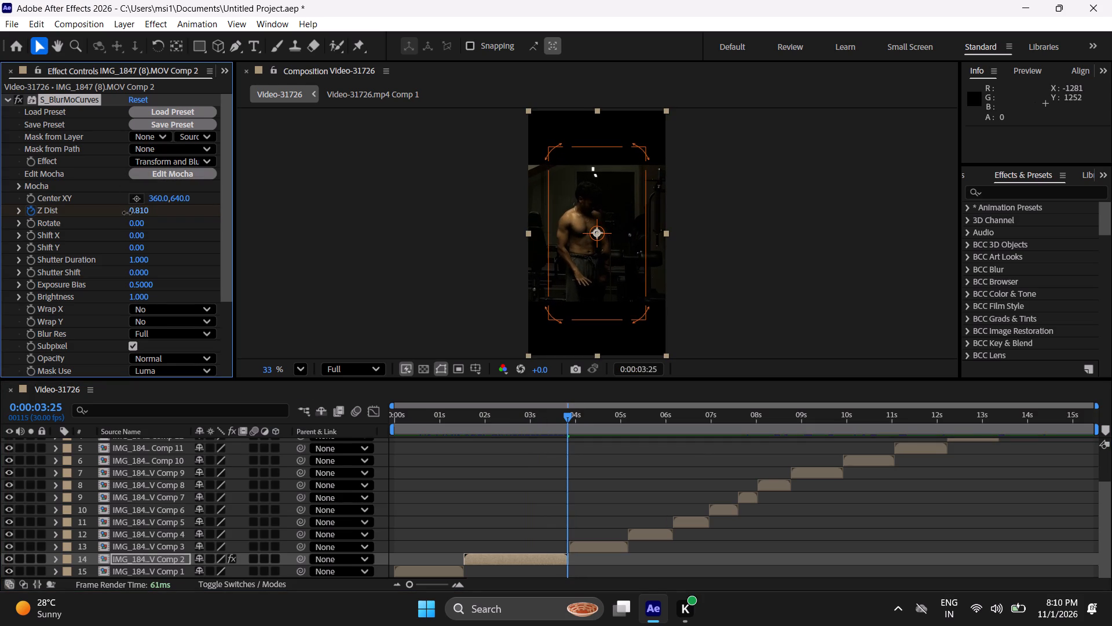
left_click_drag(127, 213, 126, 214)
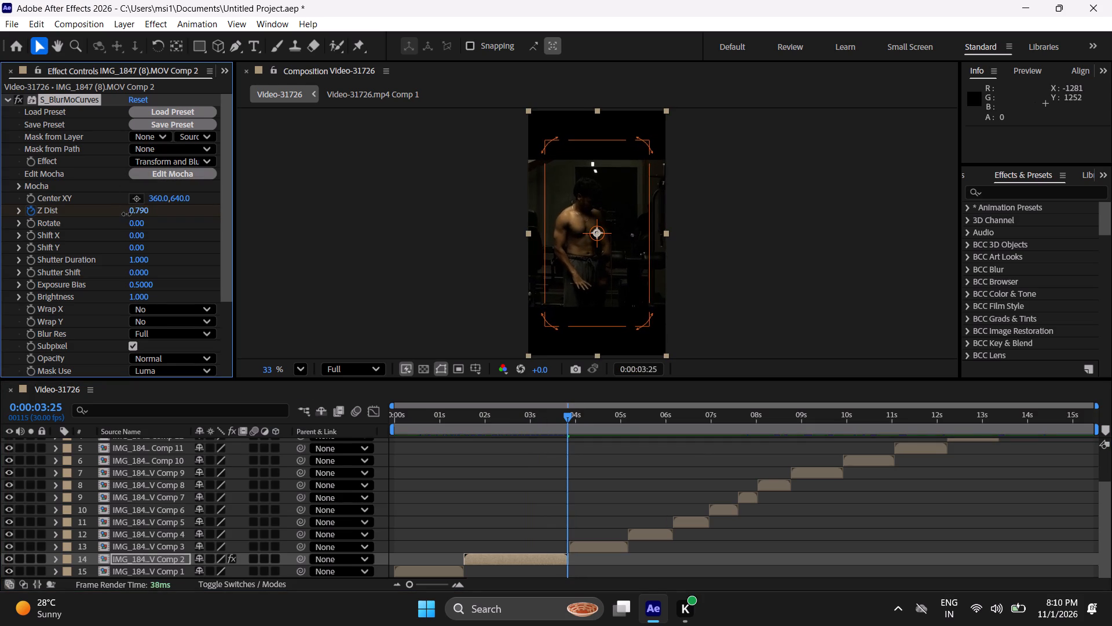
left_click_drag(126, 214, 134, 214)
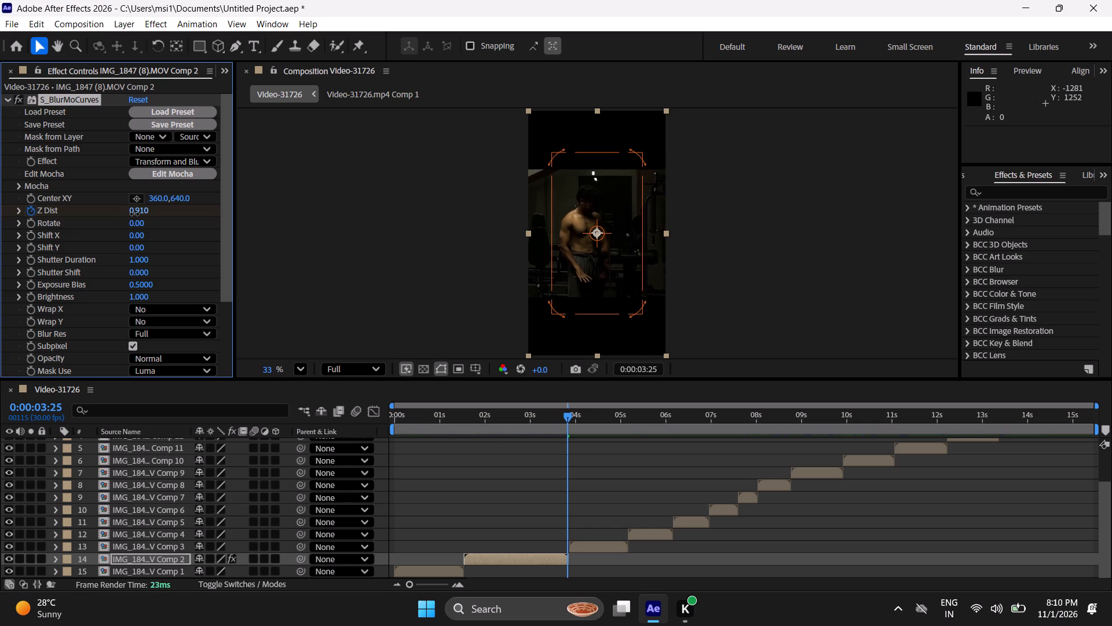
left_click_drag(134, 214, 135, 215)
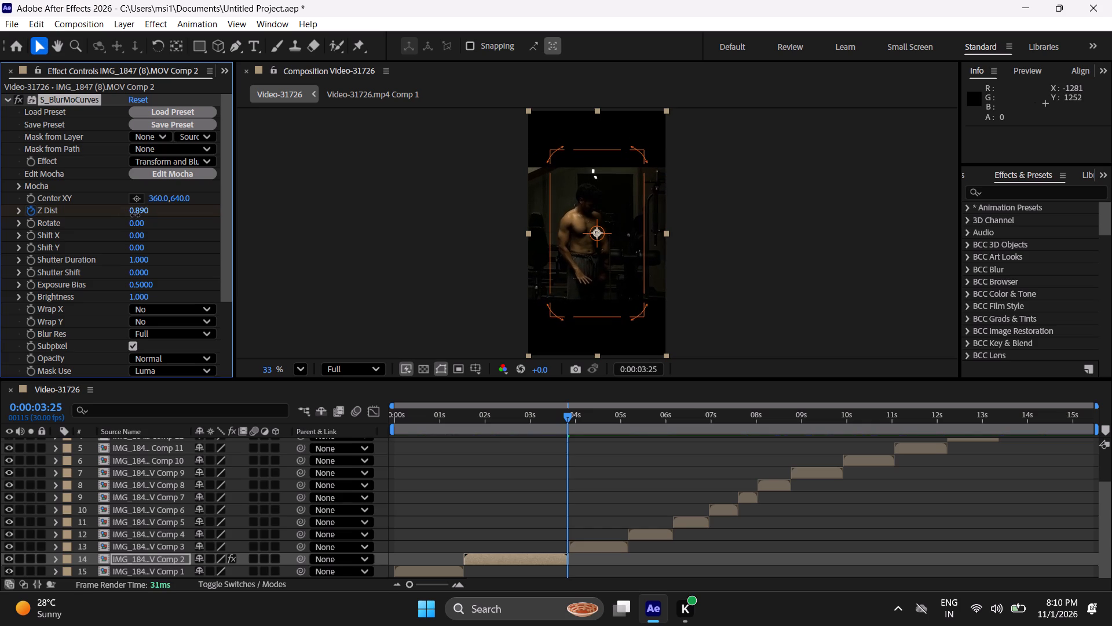
left_click_drag(135, 215, 136, 215)
left_click(138, 210)
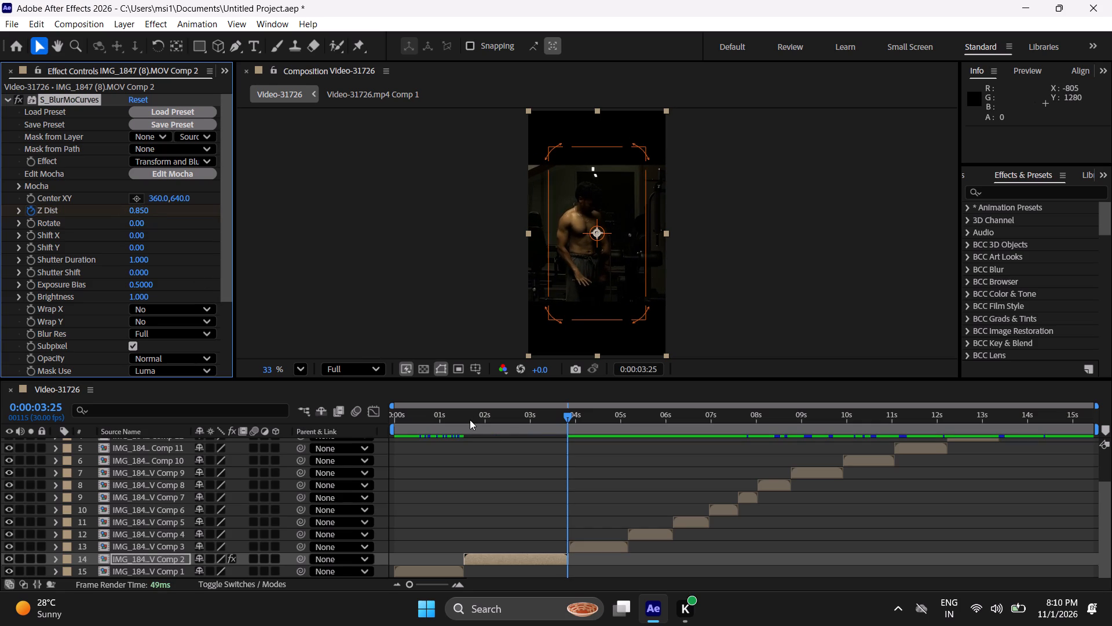
Reveal the Comp 2 layer's two Z Dist keyframes and apply Easy Ease to both.
key("u")
scroll(536, 490, "down", 4)
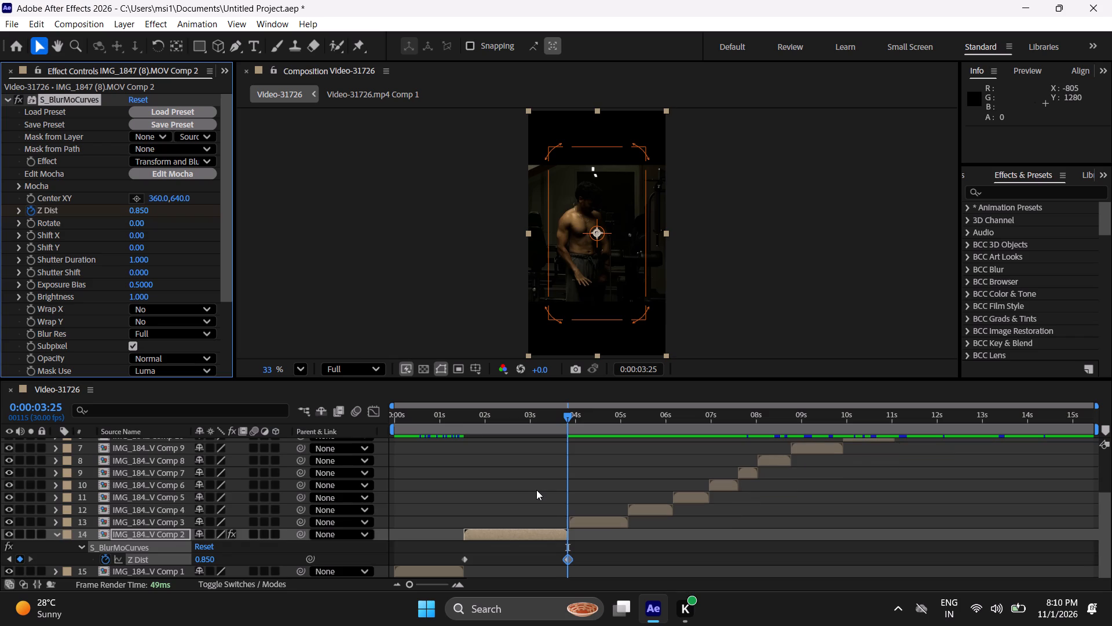
left_click_drag(444, 565, 630, 575)
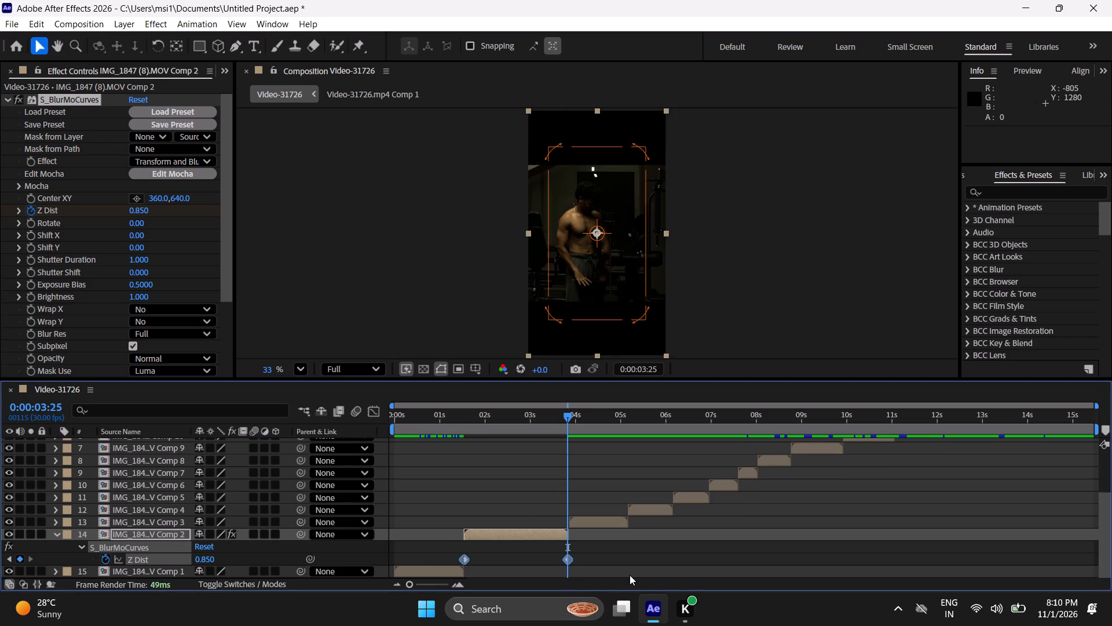
key("F9")
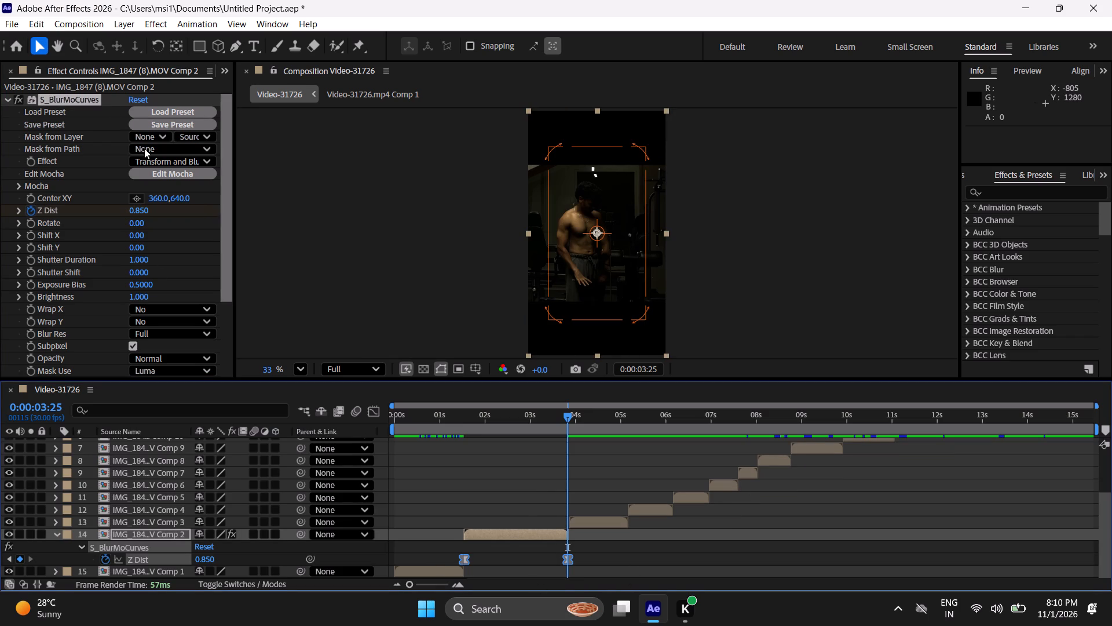
Apply the Flow curve 0.00, 0.56, 0.46, 1.00 to the two selected Z Dist keyframes.
scroll(146, 68, "left", 8)
scroll(146, 68, "right", 7)
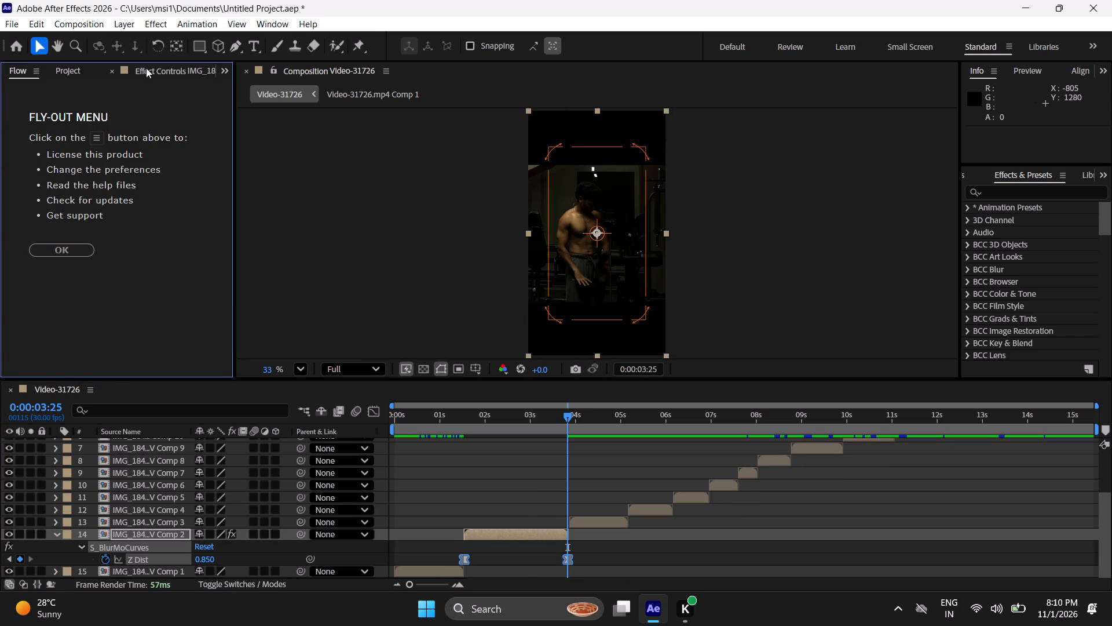
left_click(68, 252)
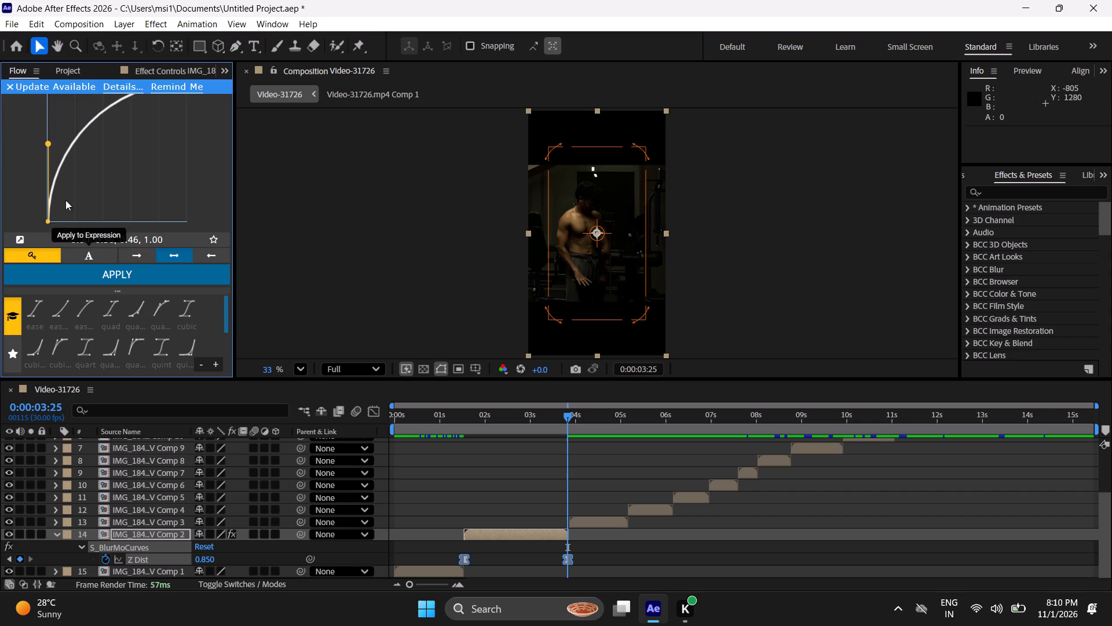
left_click(4, 86)
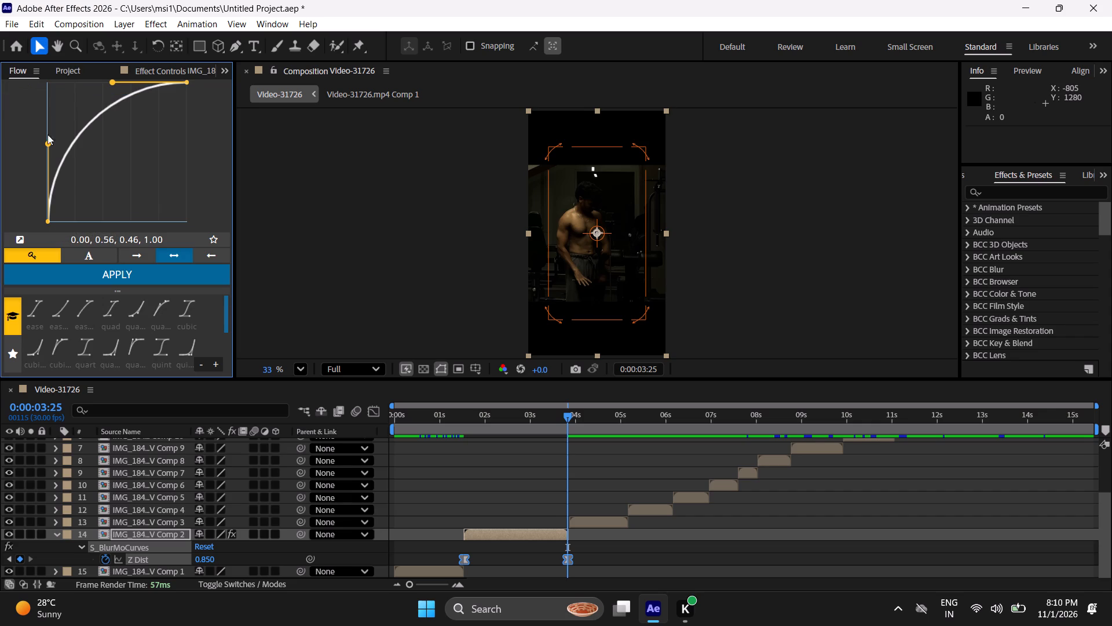
left_click(167, 265)
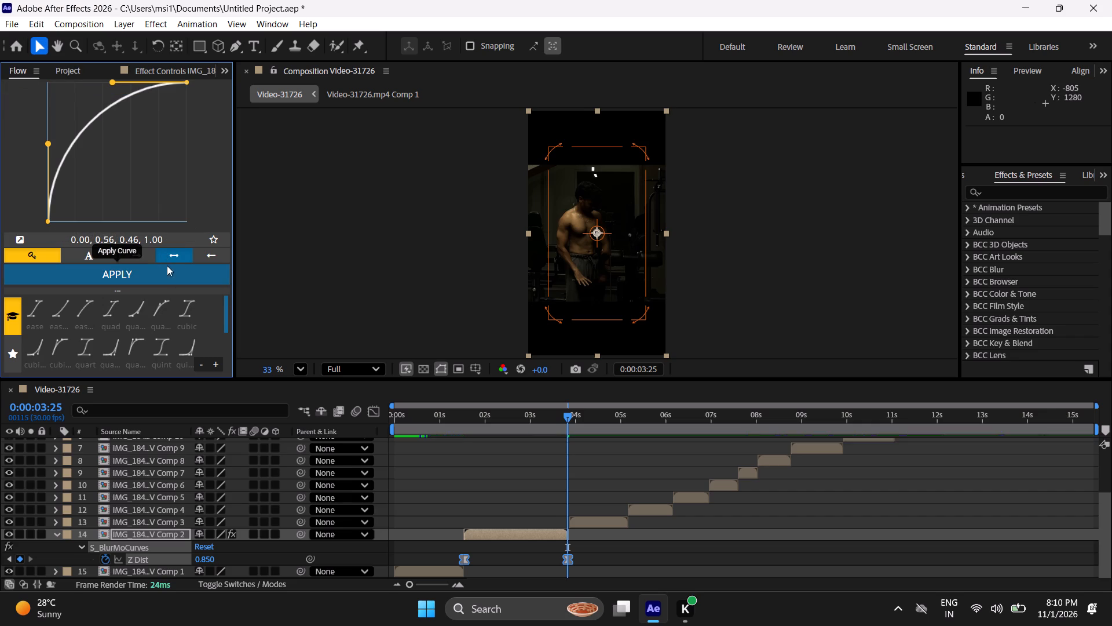
Collapse the Comp 2 layer's keyframes and preview the opening clips from 0:00:00:00 to check the Z Dist zoom's motion.
left_click_drag(565, 420, 495, 427)
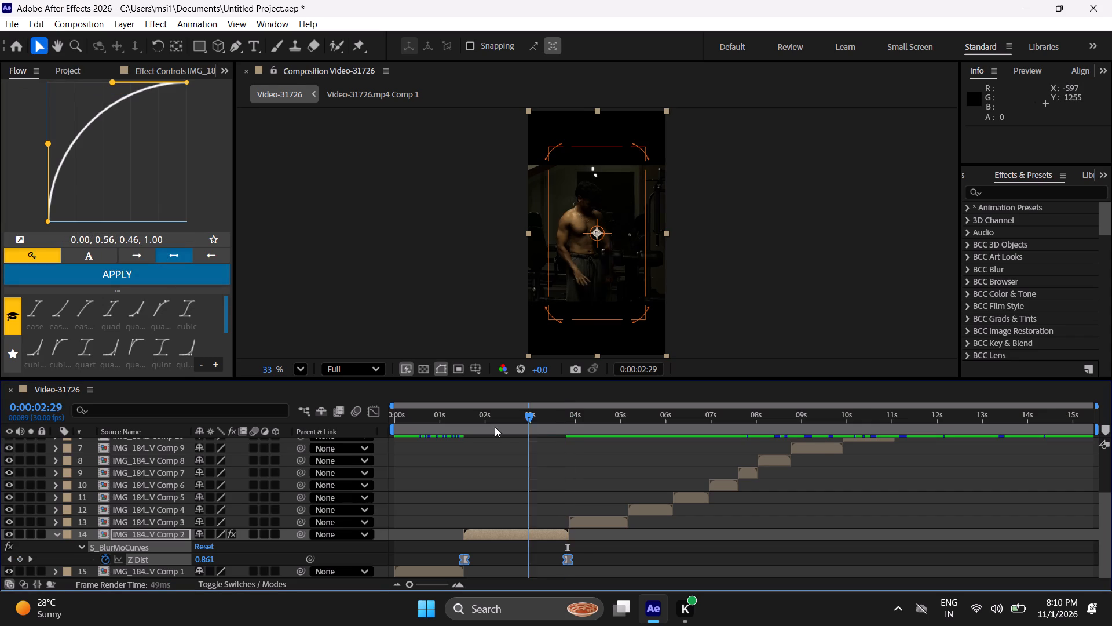
left_click_drag(495, 427, 495, 447)
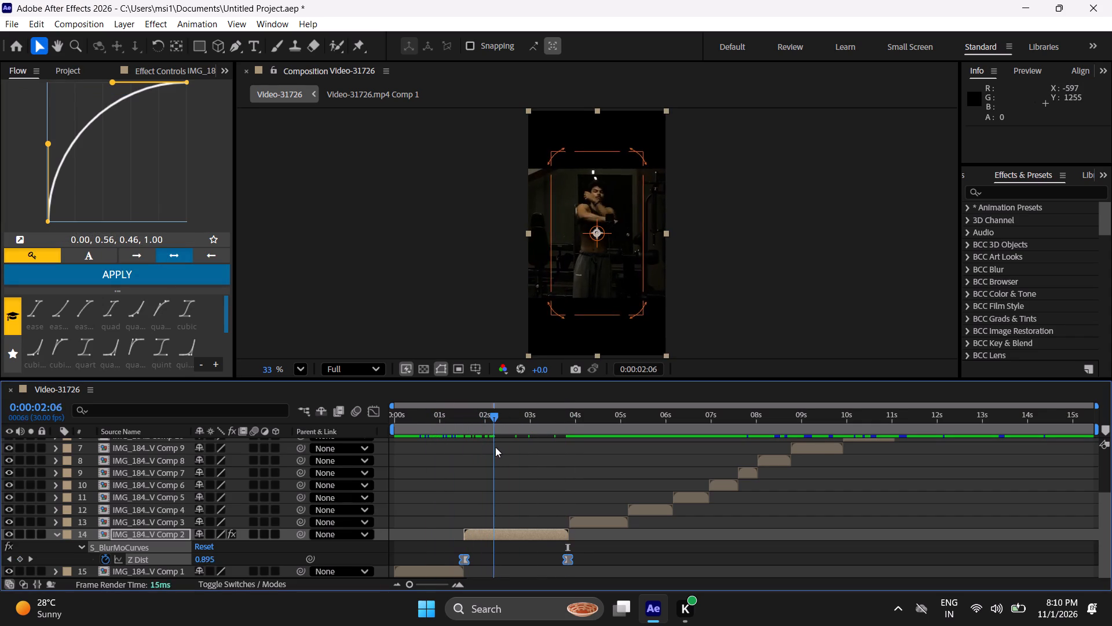
left_click_drag(495, 447, 287, 446)
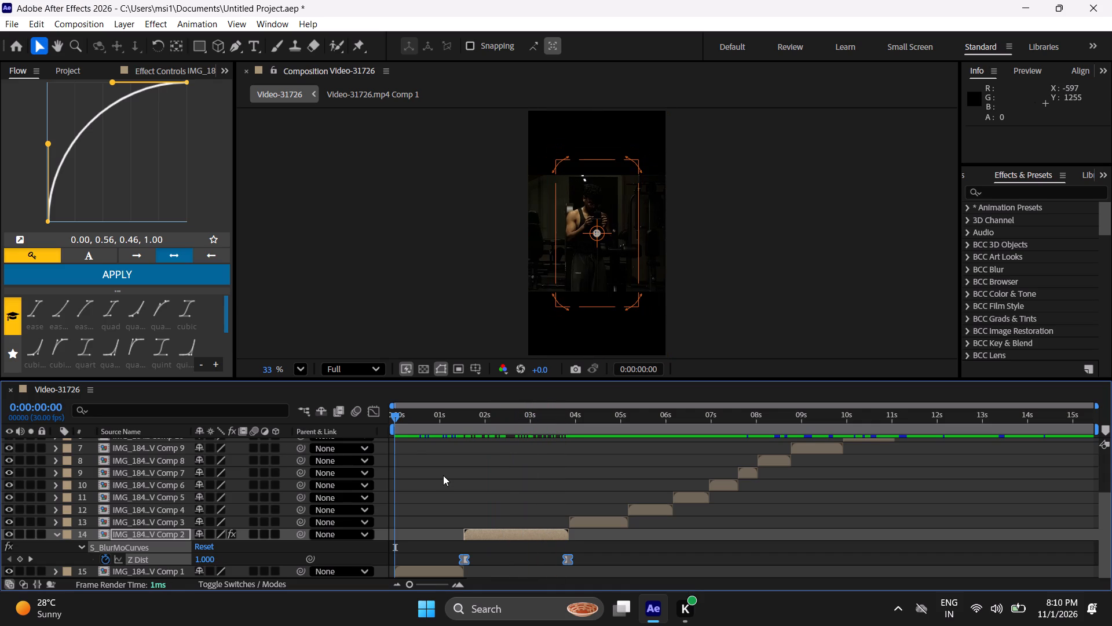
key("u")
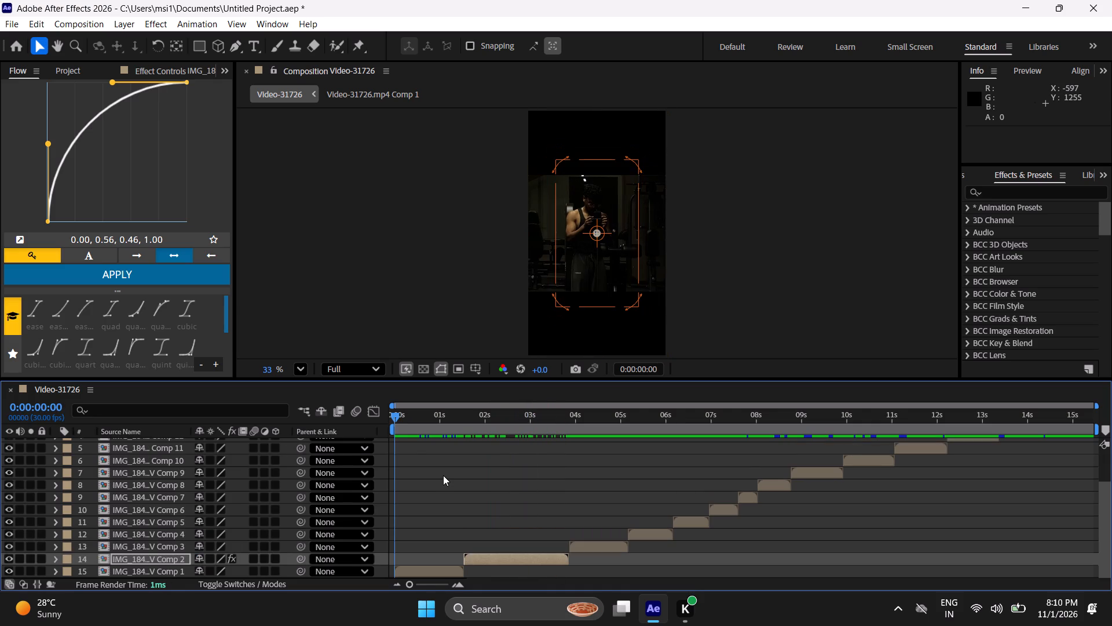
left_click(443, 475)
key("space")
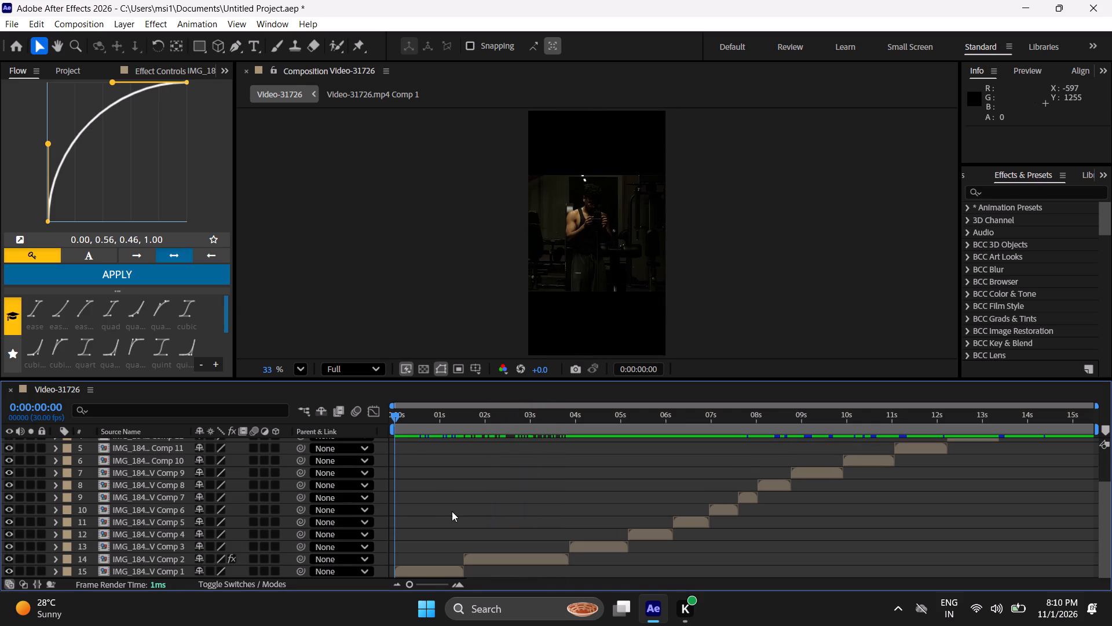
key("space")
key("space")
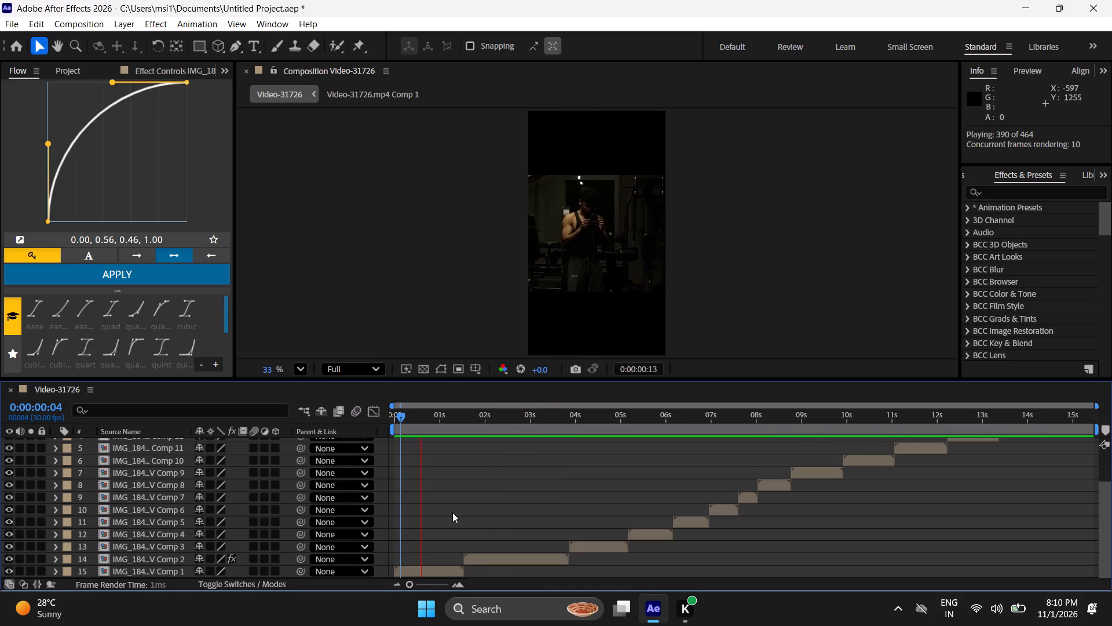
key("space")
key("space")
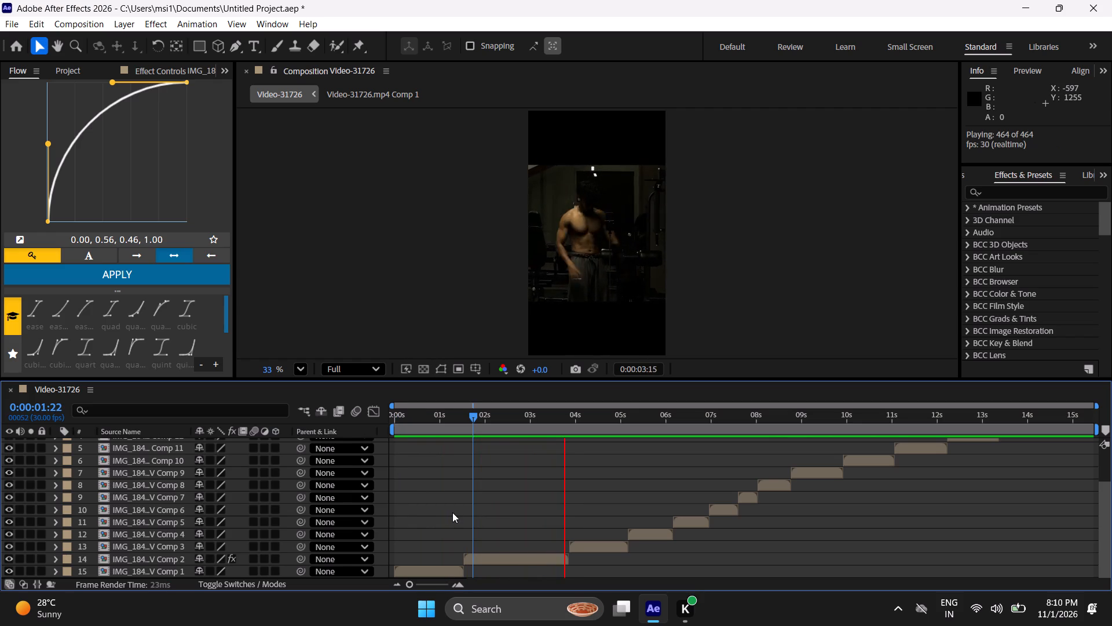
key("space")
left_click_drag(575, 432, 463, 489)
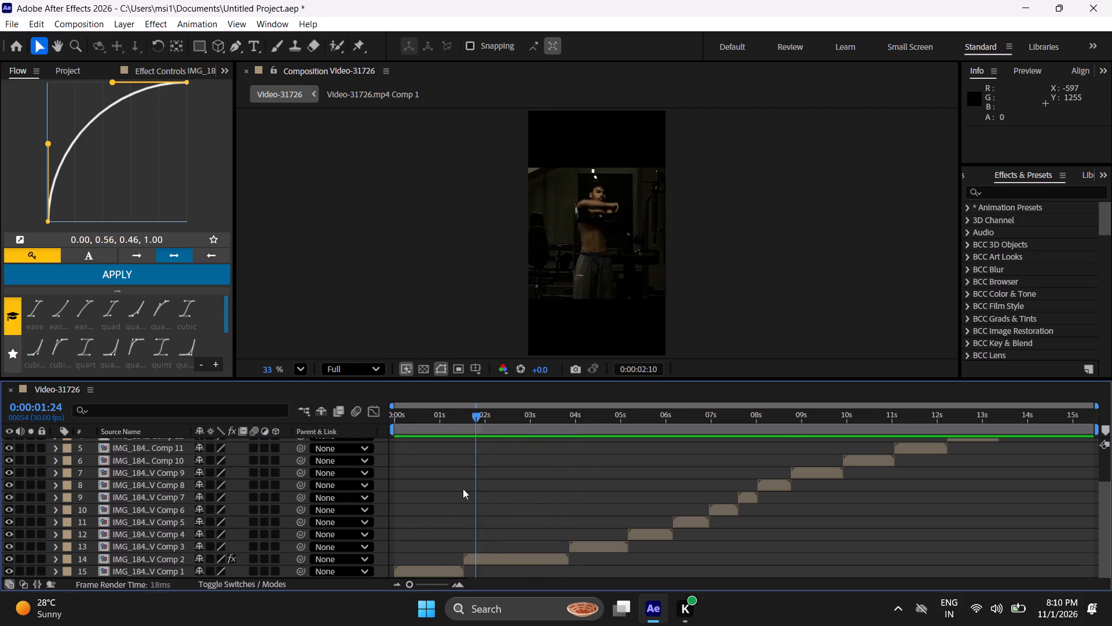
Preview the Comp 2 clip and the clips after it, restarting from 0:00:01:02, to check the zoom's motion.
left_click_drag(463, 489, 450, 494)
key("space")
key("space")
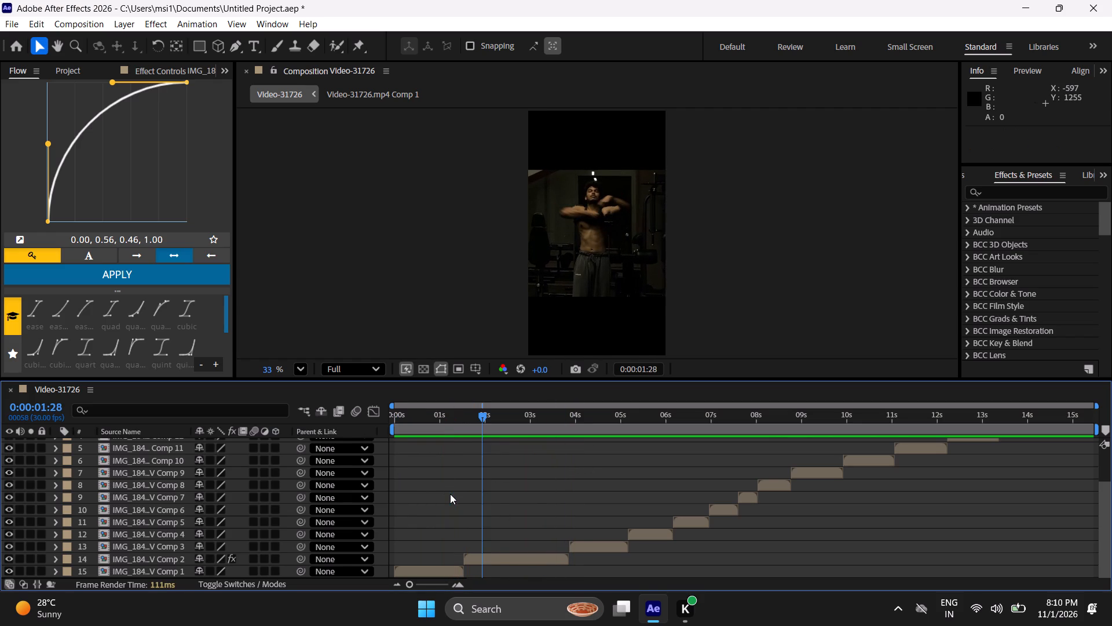
key("space")
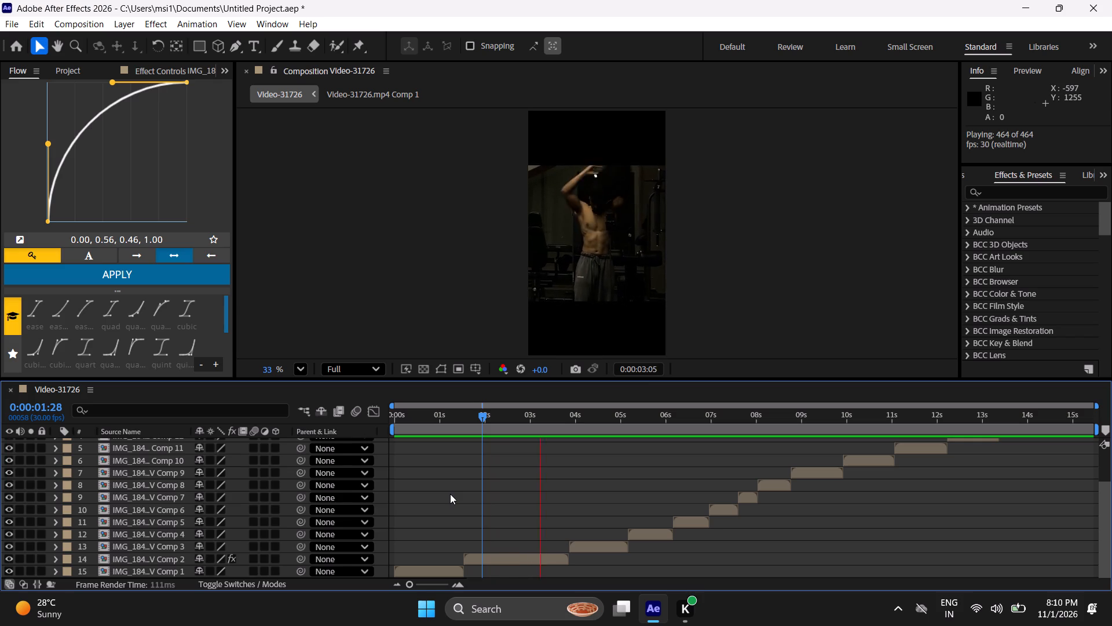
key("space")
left_click_drag(525, 424, 441, 467)
key("space")
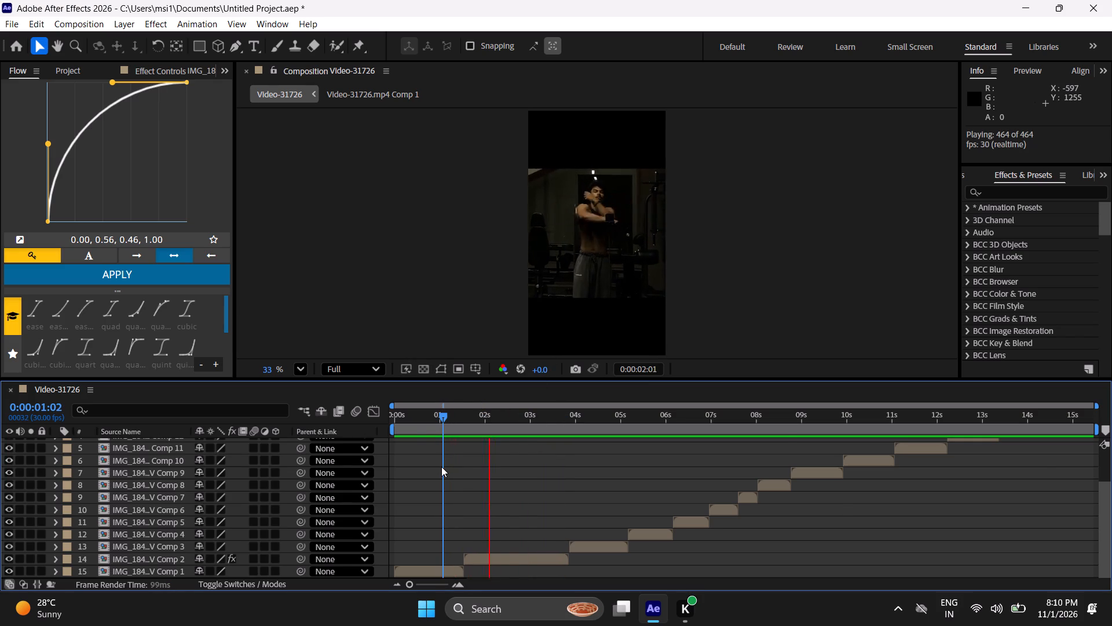
scroll(441, 467, "up", 12)
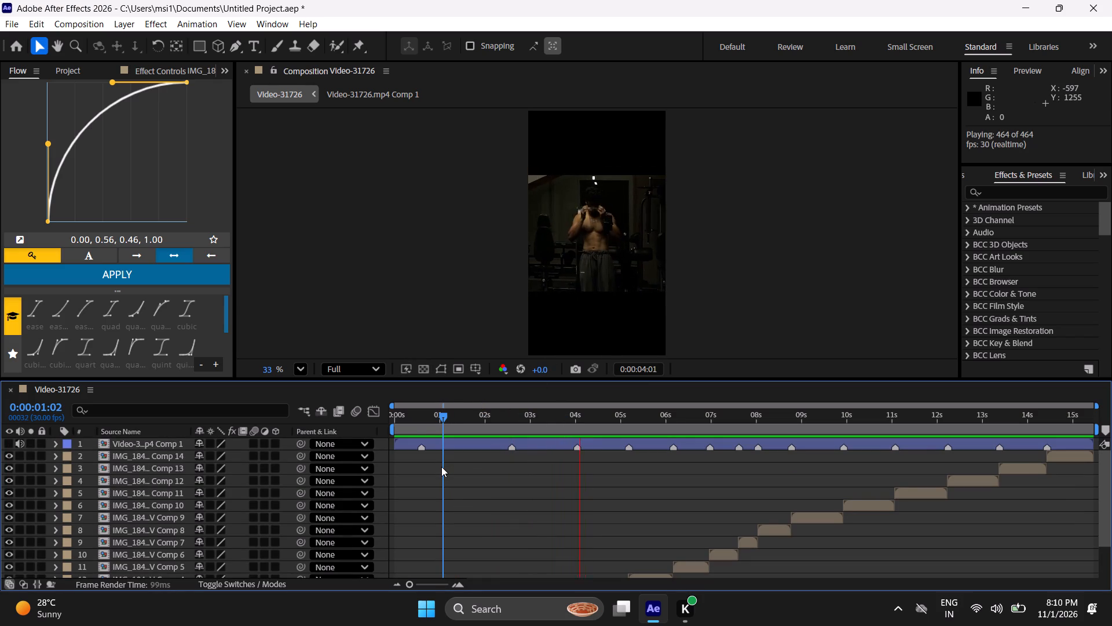
scroll(566, 517, "down", 7)
scroll(566, 517, "up", 6)
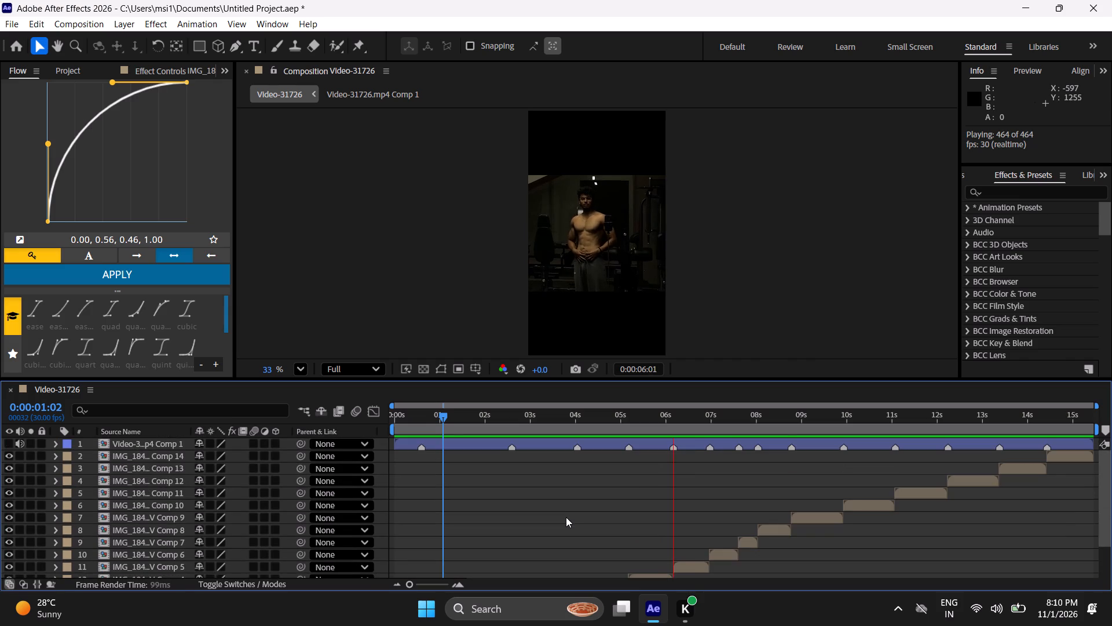
Replay the edit from 0:00:00:00 with pauses to examine the first cut and the movement in the Comp 2 clip.
left_click_drag(445, 420, 313, 464)
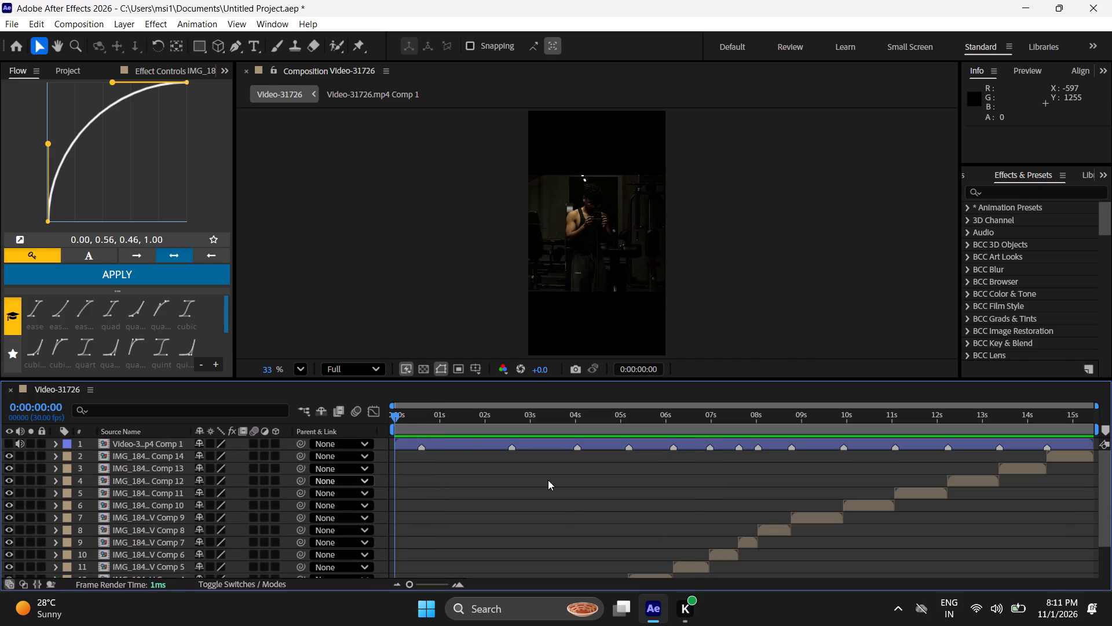
key("space")
key("space")
key("space")
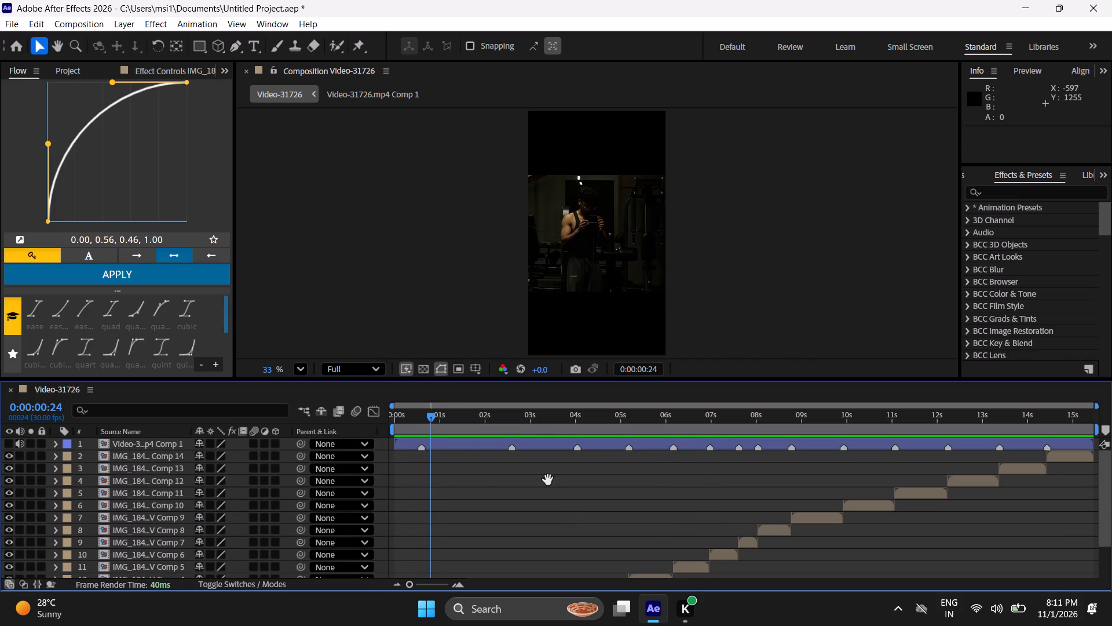
key("space")
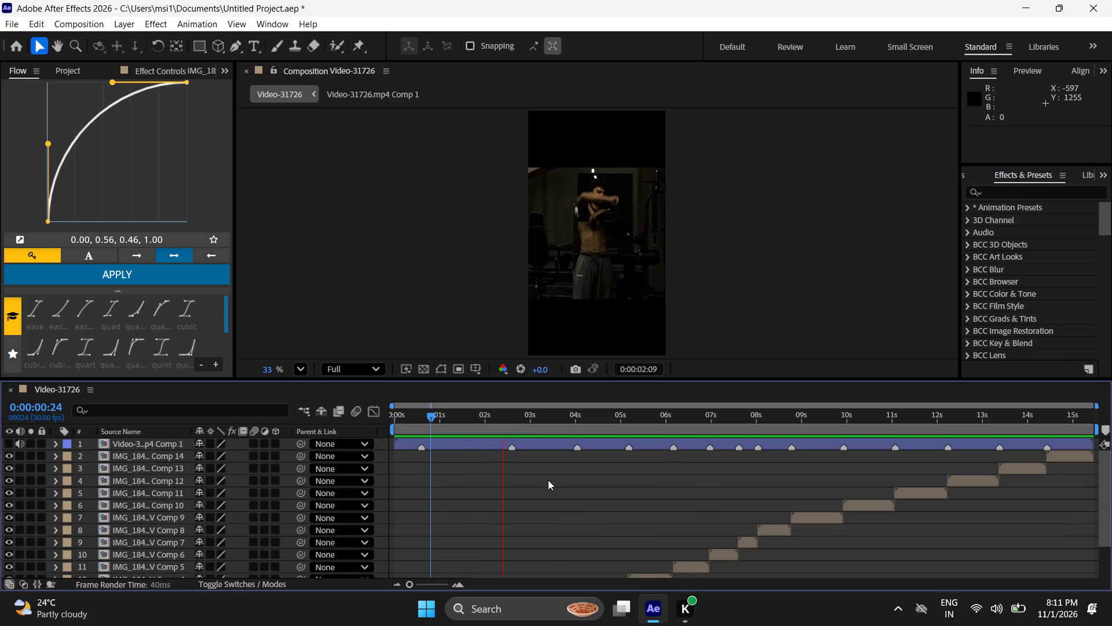
scroll(548, 480, "down", 2)
scroll(548, 480, "up", 2)
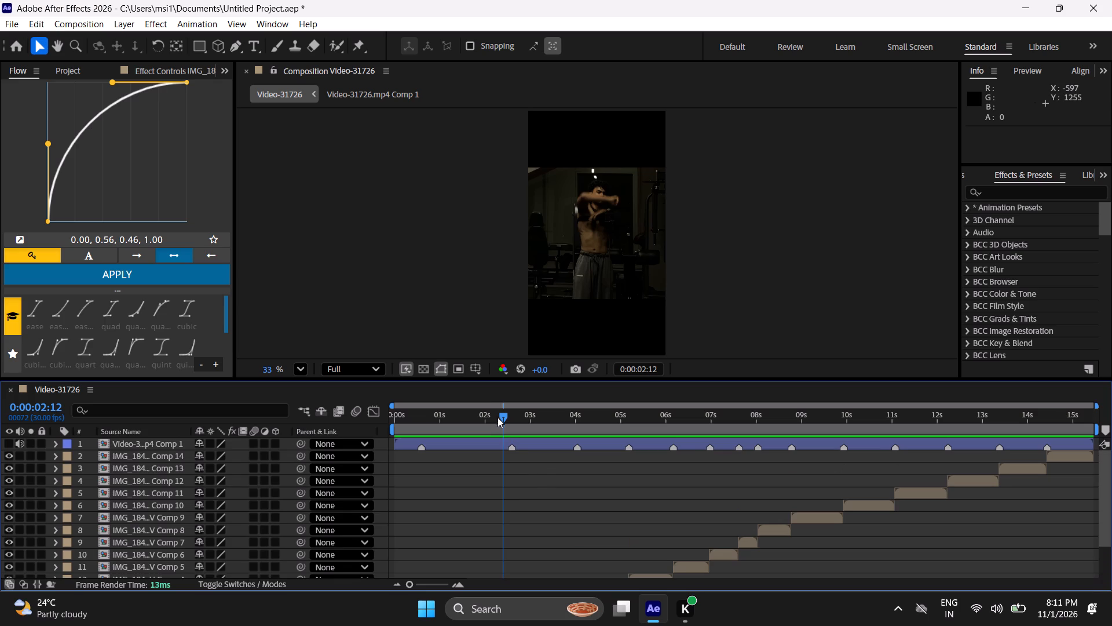
left_click_drag(496, 416, 356, 479)
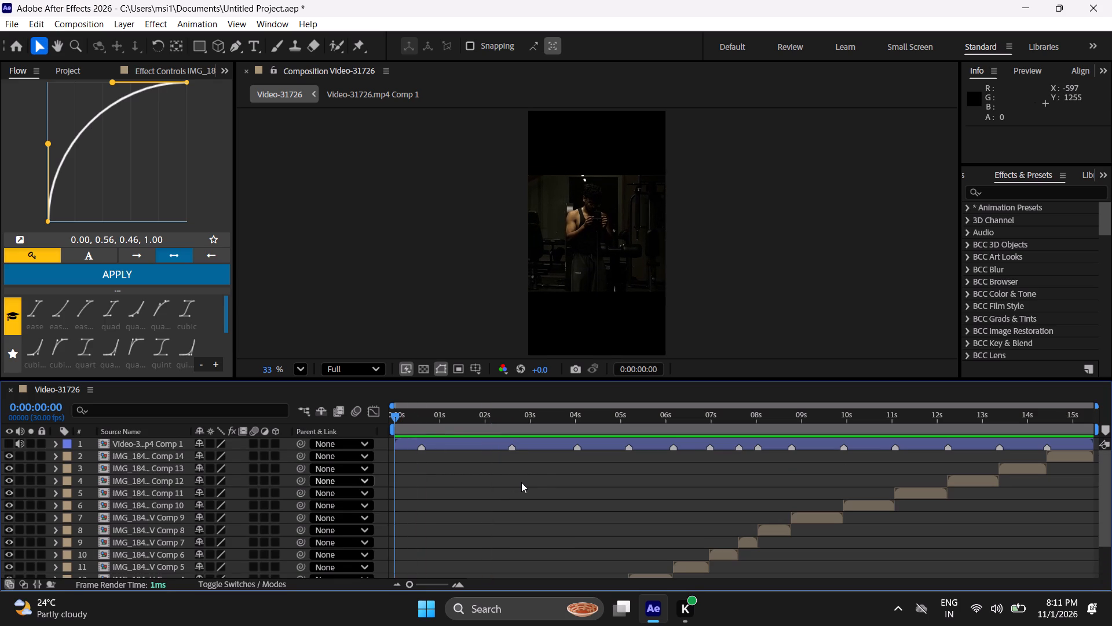
key("space")
key("space")
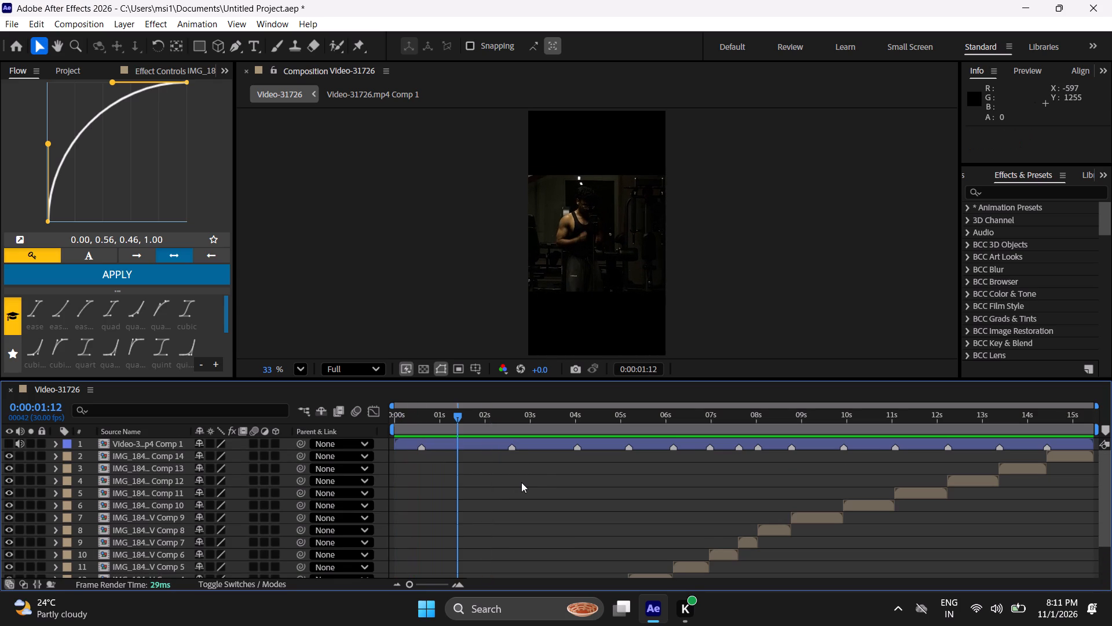
key("space")
key("space")
key("space")
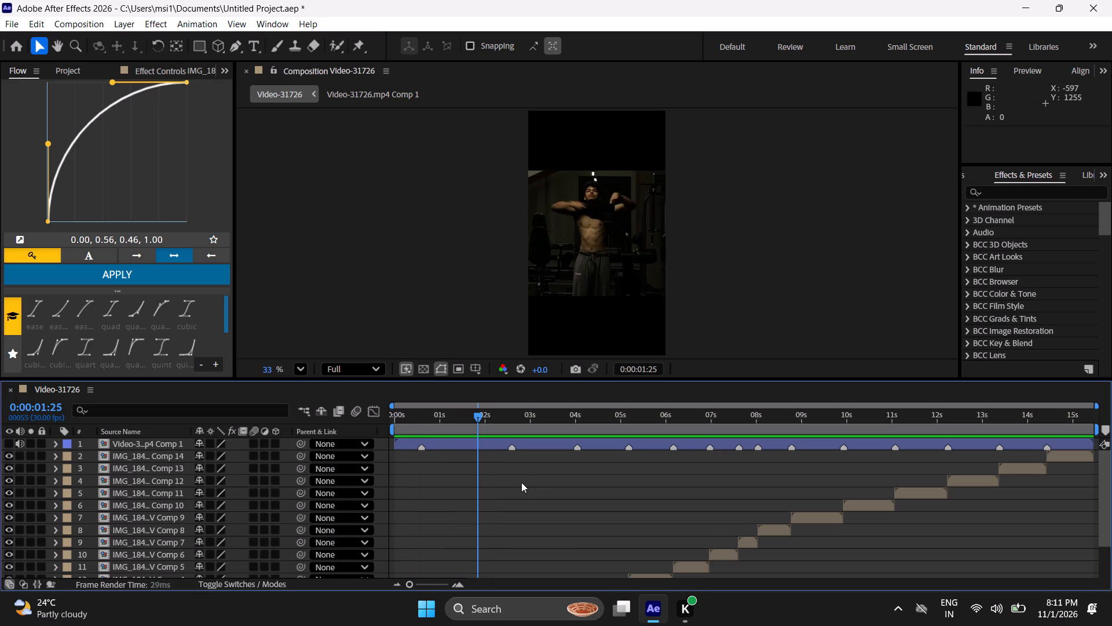
key("space")
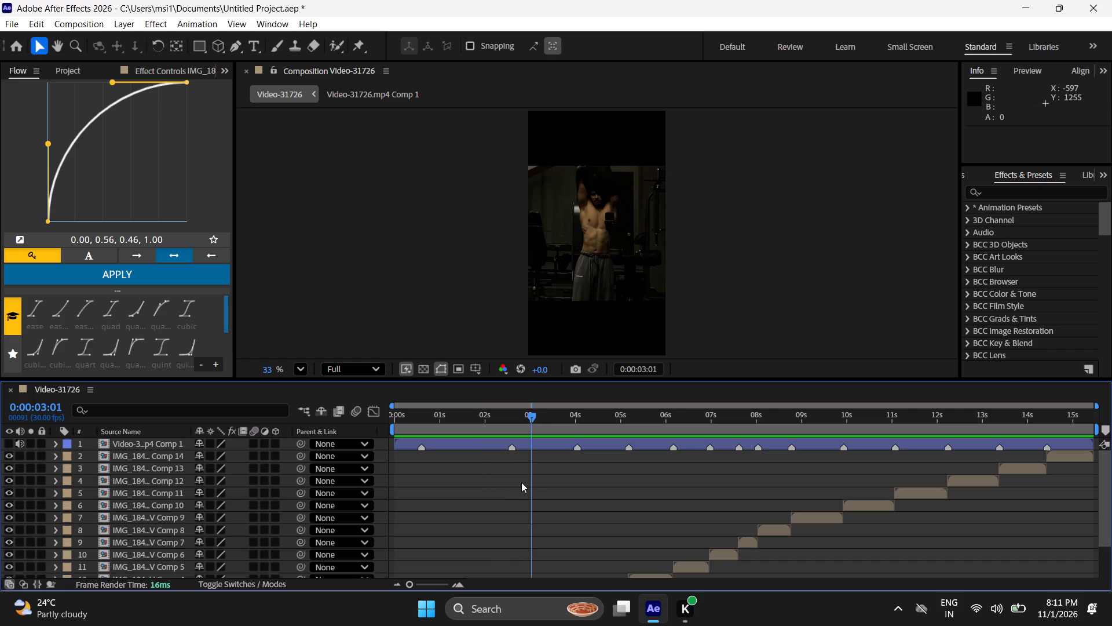
key("space")
key("space")
Add the Twixtor Pro effect to the Comp 2 layer with the playhead on its in point, 0:00:01:16.
scroll(521, 482, "down", 2)
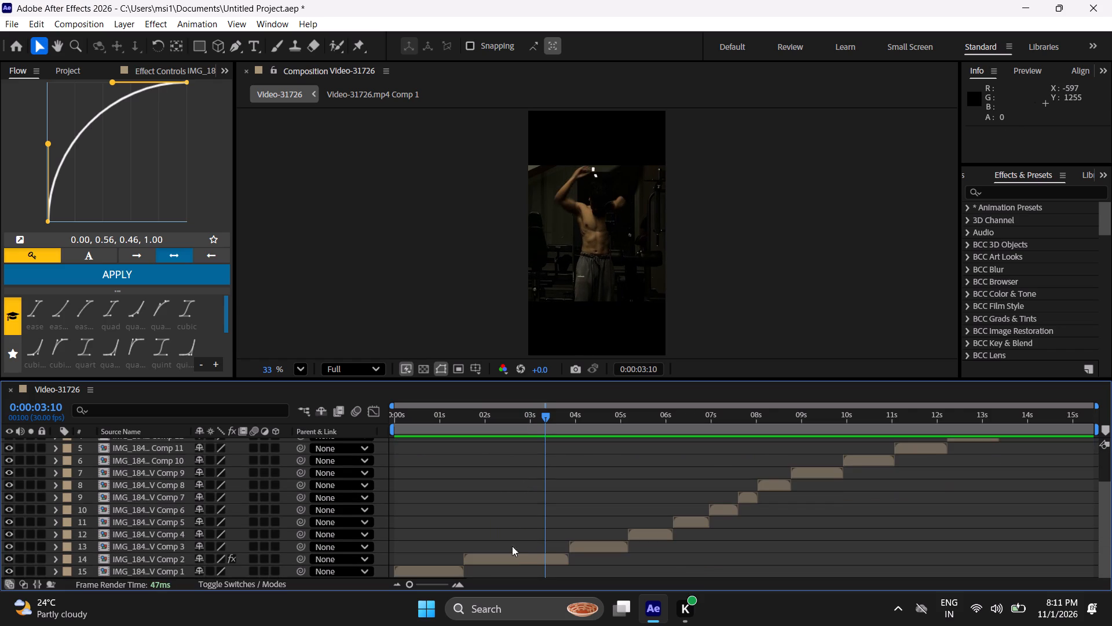
left_click(516, 552)
left_click(514, 557)
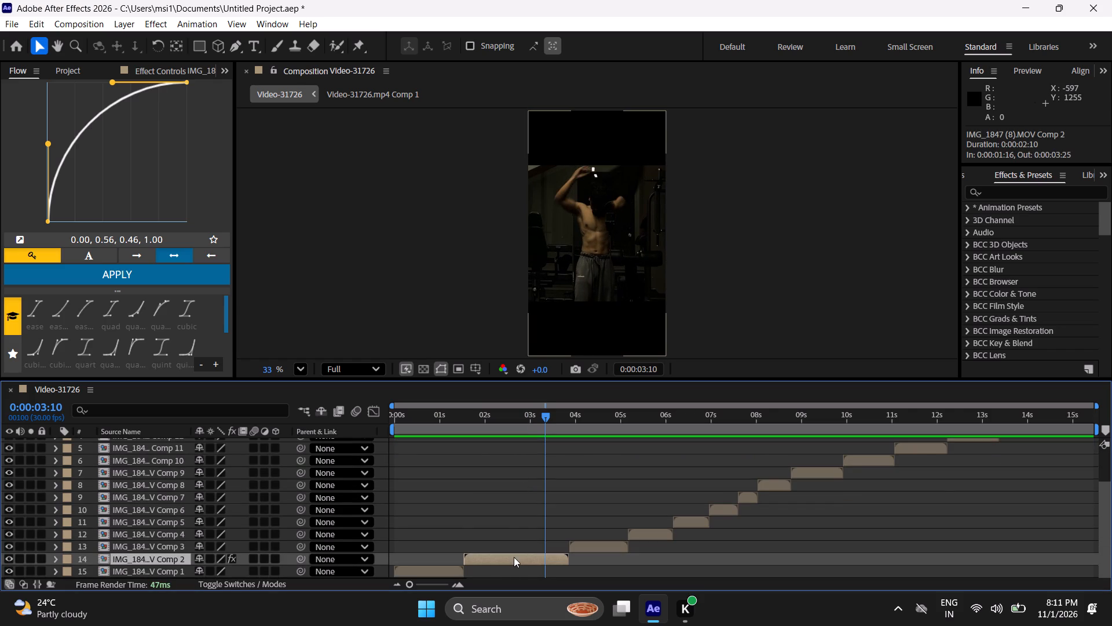
key("i")
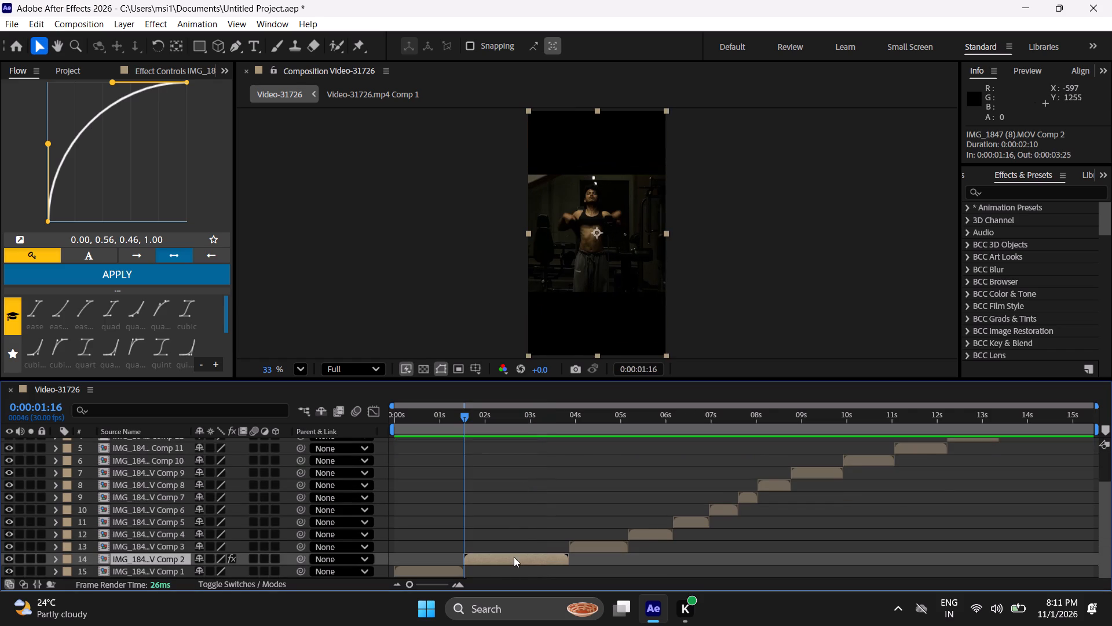
key("ctrl+space")
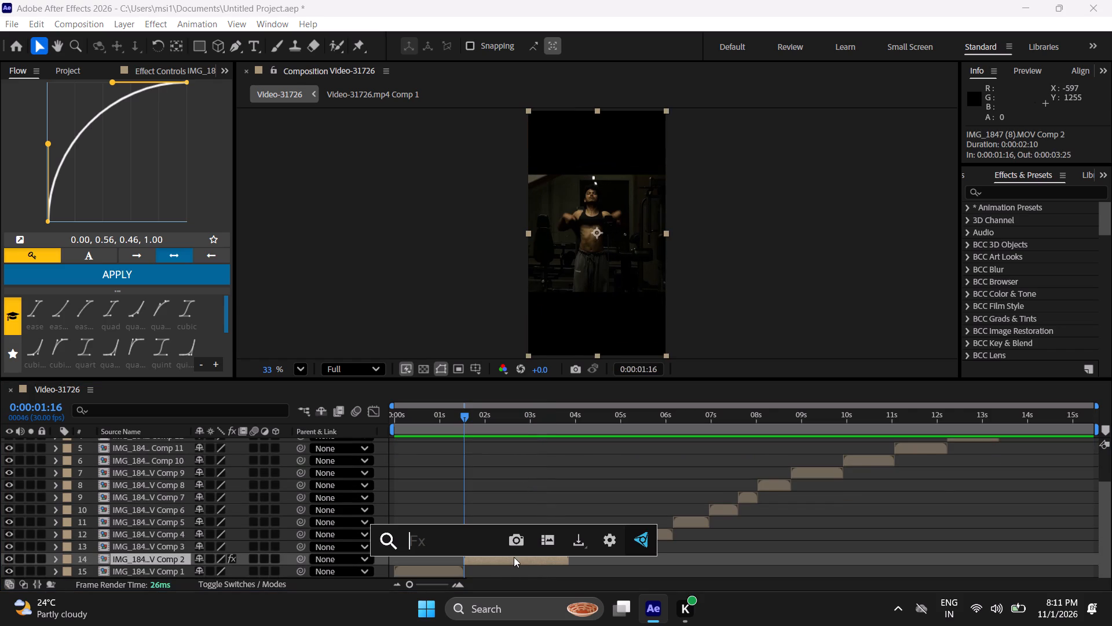
type("twi")
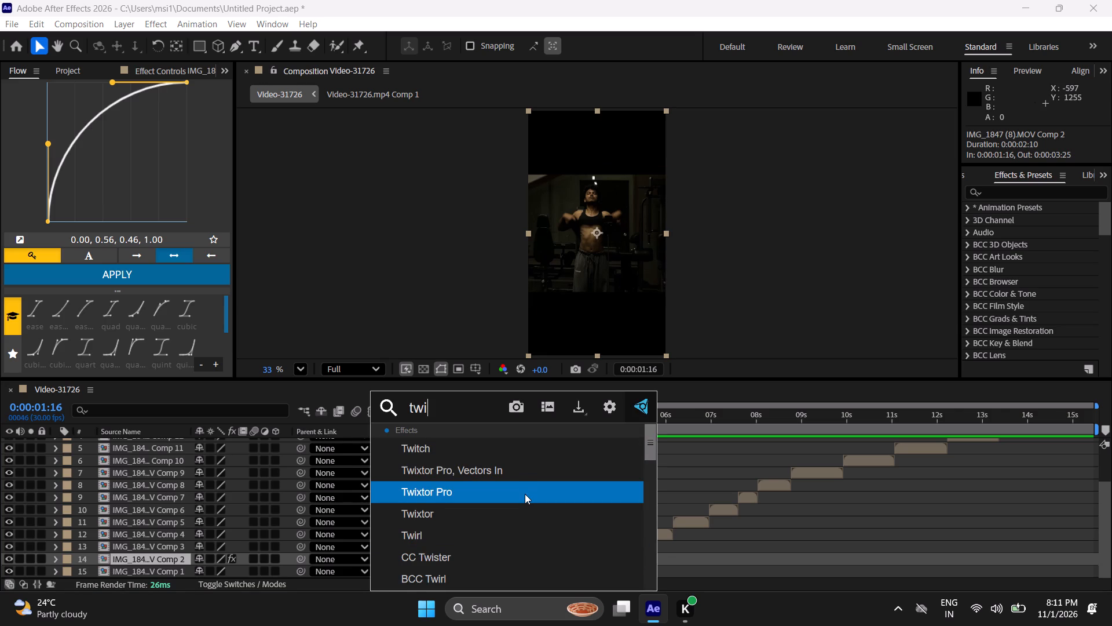
left_click(483, 494)
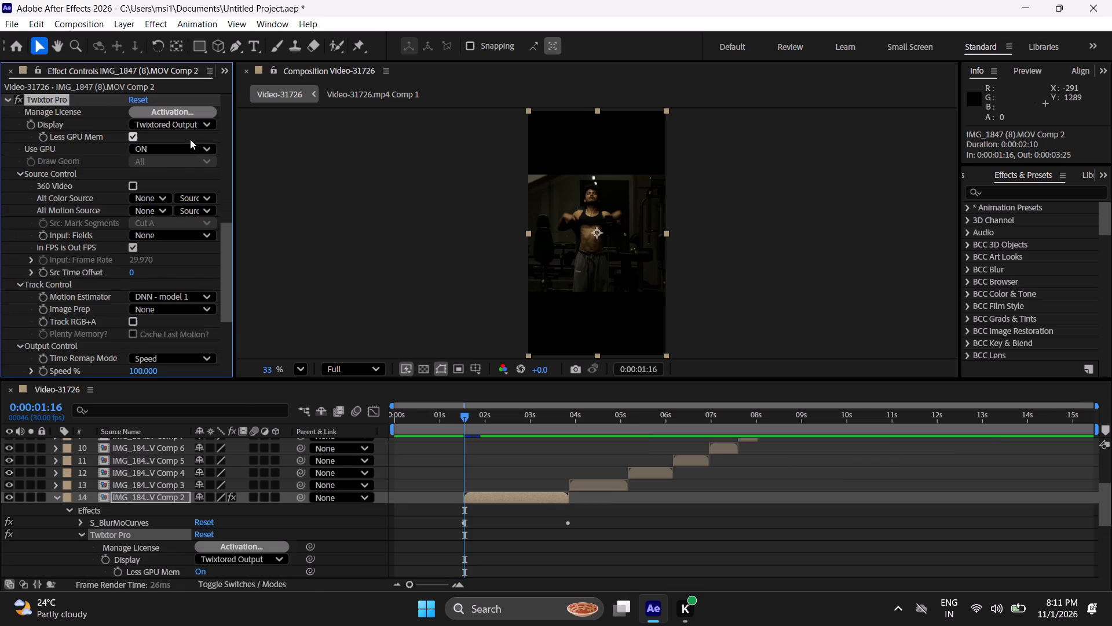
Set Twixtor Pro's Image Prep to Contrast/Edge Enhance, Frame Interp to Motion Weighted and Warping to Inverse w/ Smart Blend.
scroll(83, 144, "up", 3)
scroll(83, 144, "down", 3)
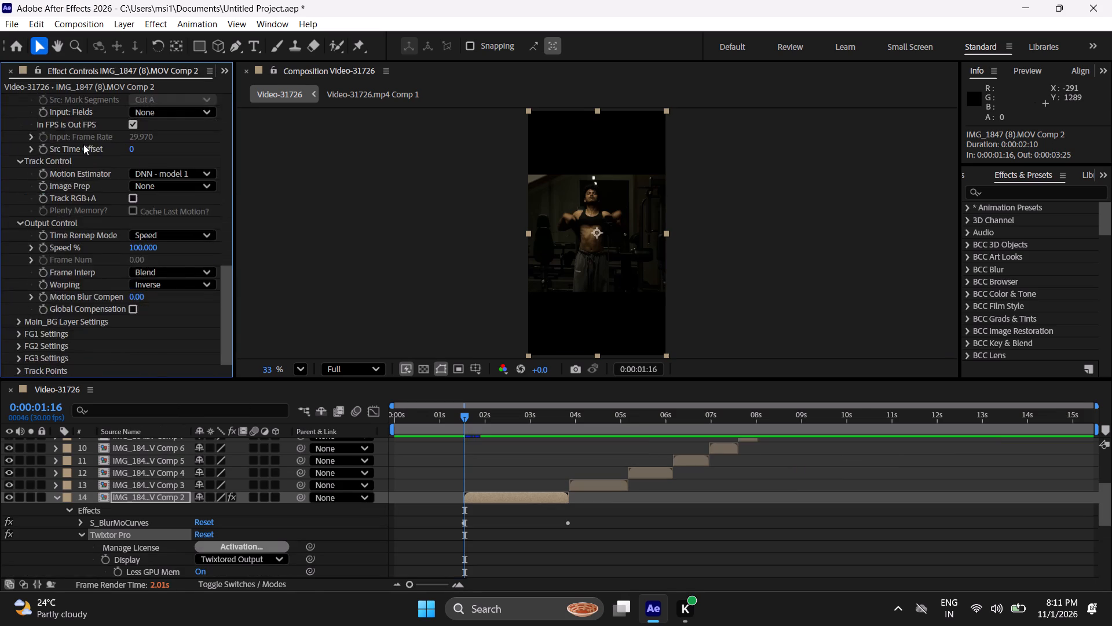
scroll(83, 144, "up", 2)
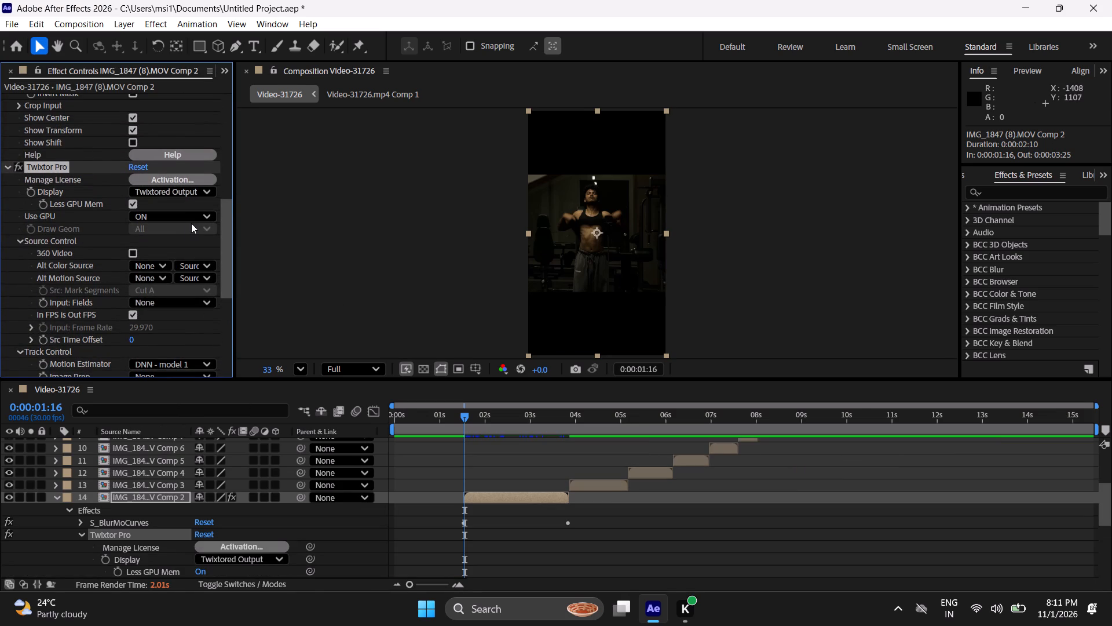
left_click(185, 305)
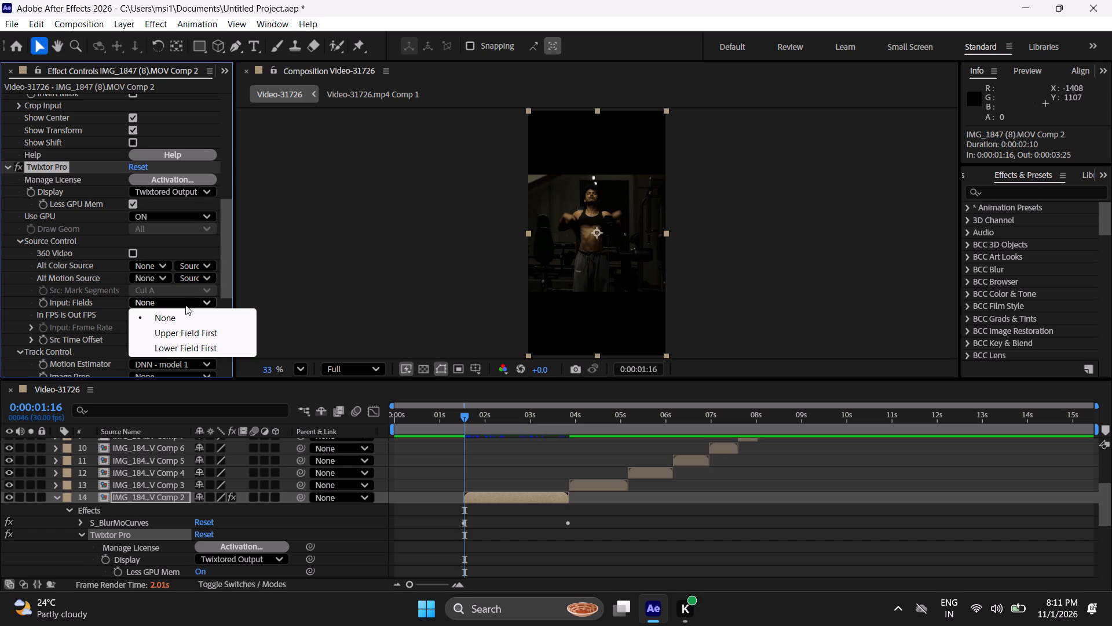
left_click(185, 305)
left_click(250, 294)
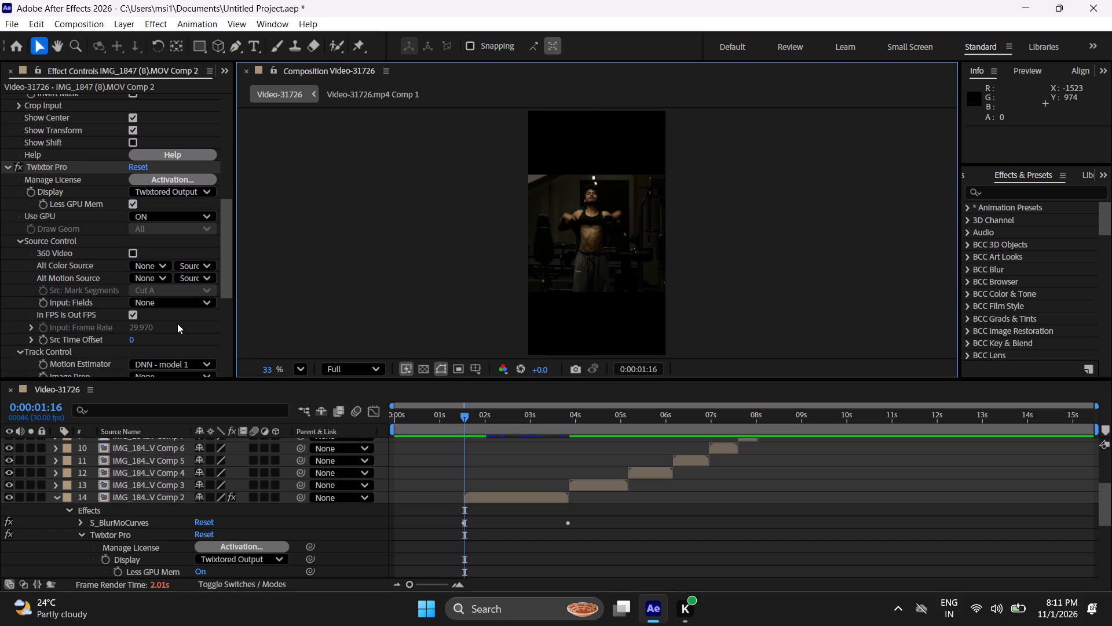
scroll(177, 323, "down", 2)
left_click(171, 188)
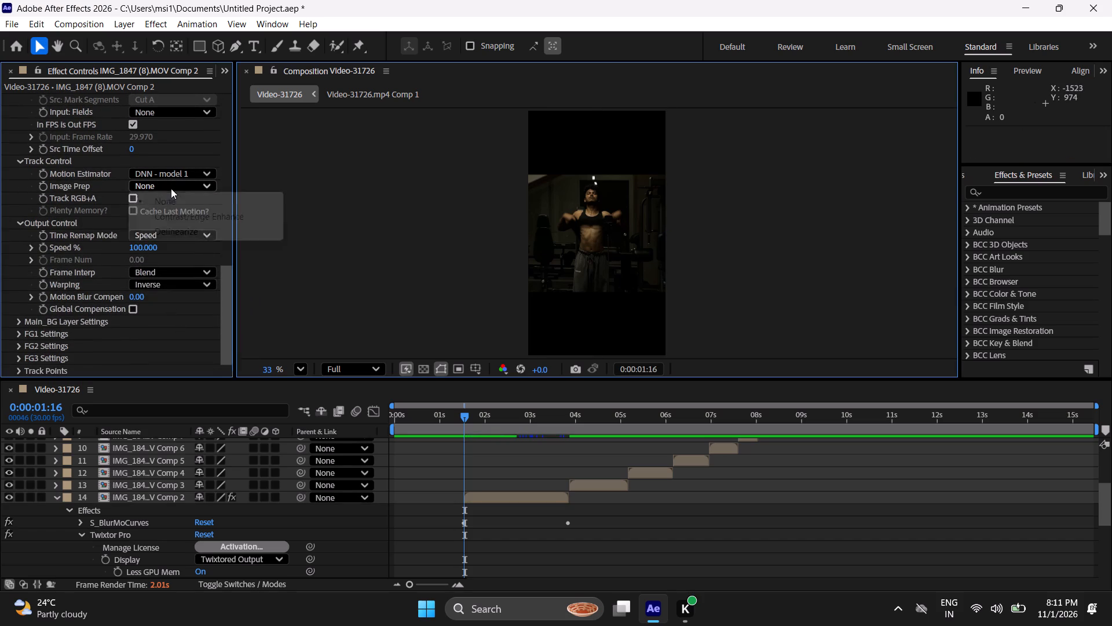
left_click(171, 217)
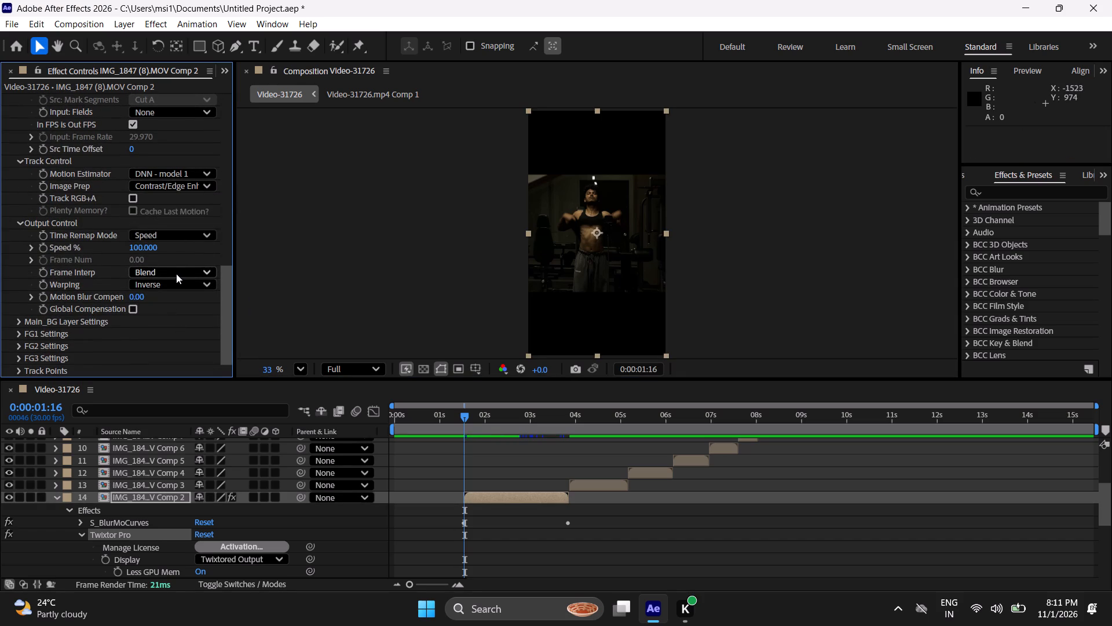
left_click(174, 274)
left_click_drag(176, 322, 176, 314)
left_click(176, 314)
left_click(175, 283)
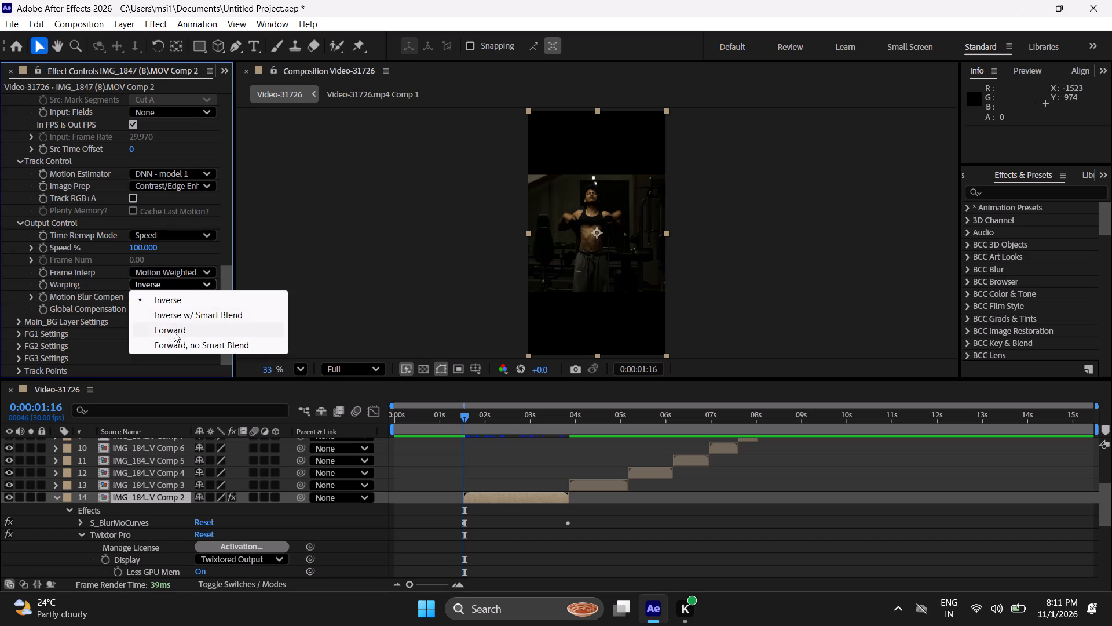
left_click(189, 310)
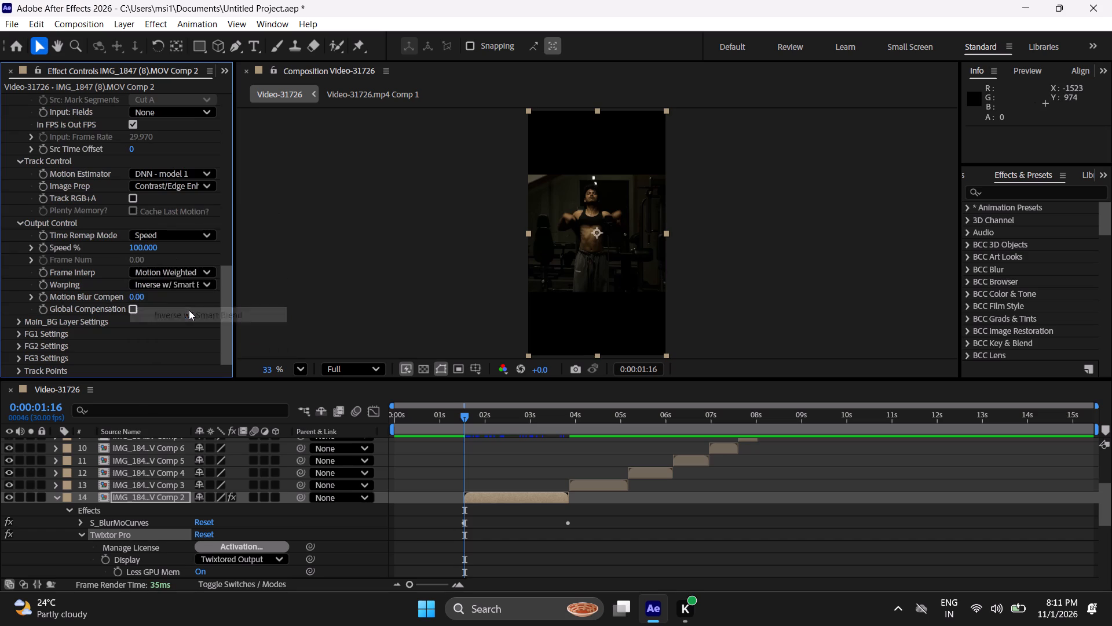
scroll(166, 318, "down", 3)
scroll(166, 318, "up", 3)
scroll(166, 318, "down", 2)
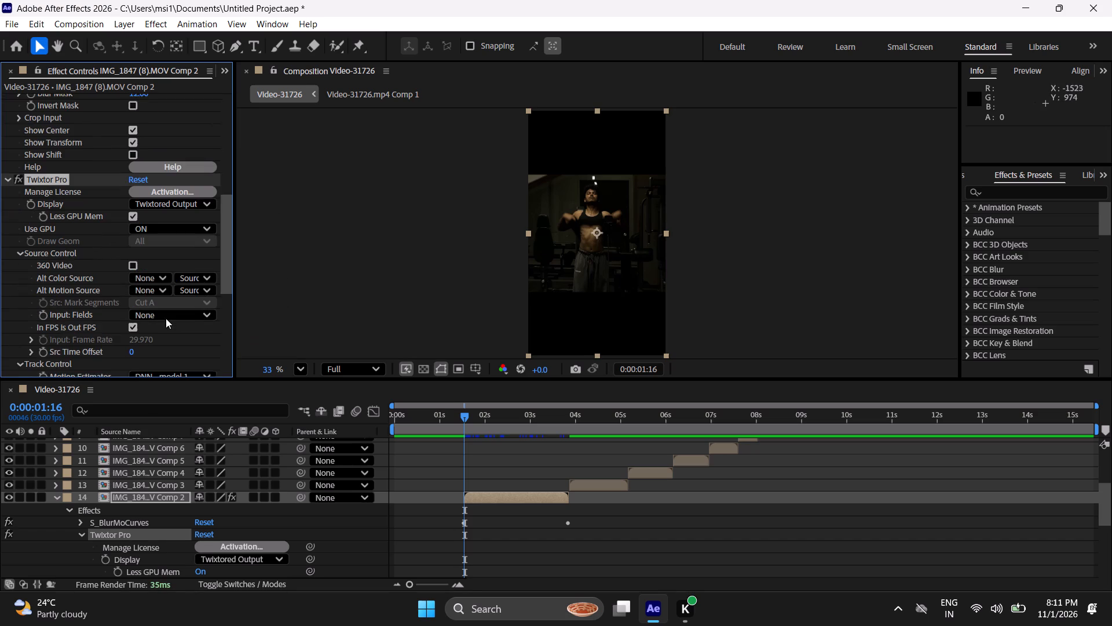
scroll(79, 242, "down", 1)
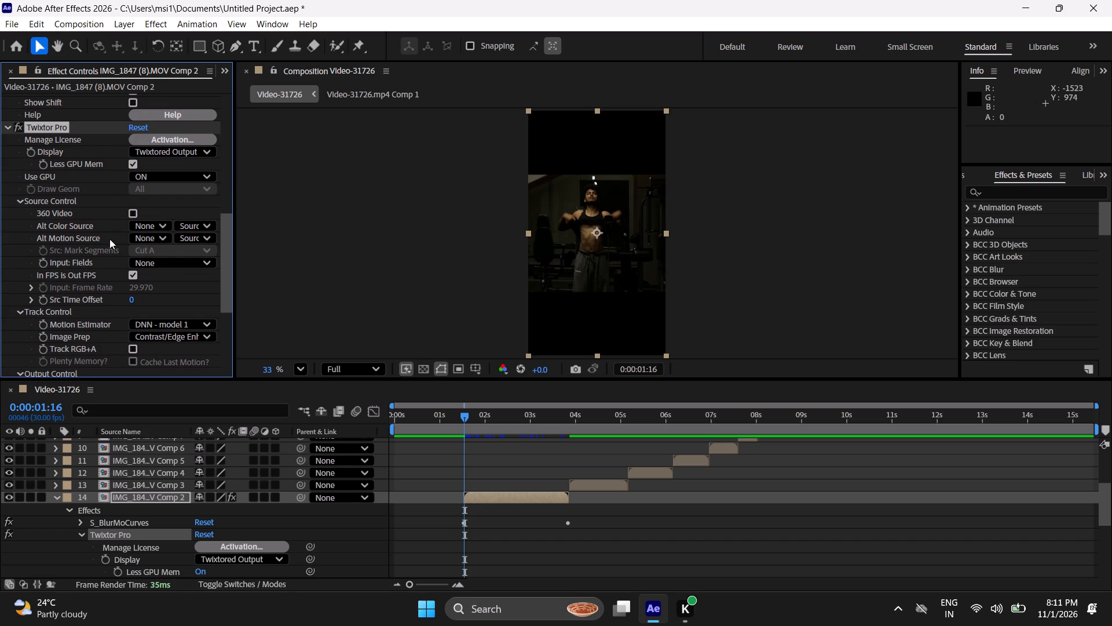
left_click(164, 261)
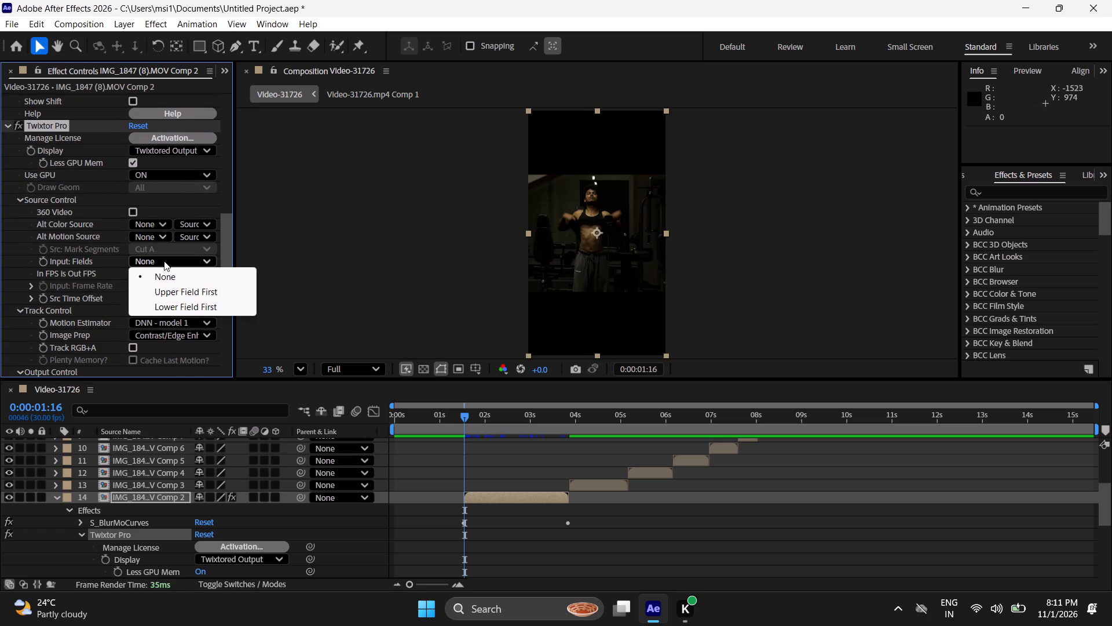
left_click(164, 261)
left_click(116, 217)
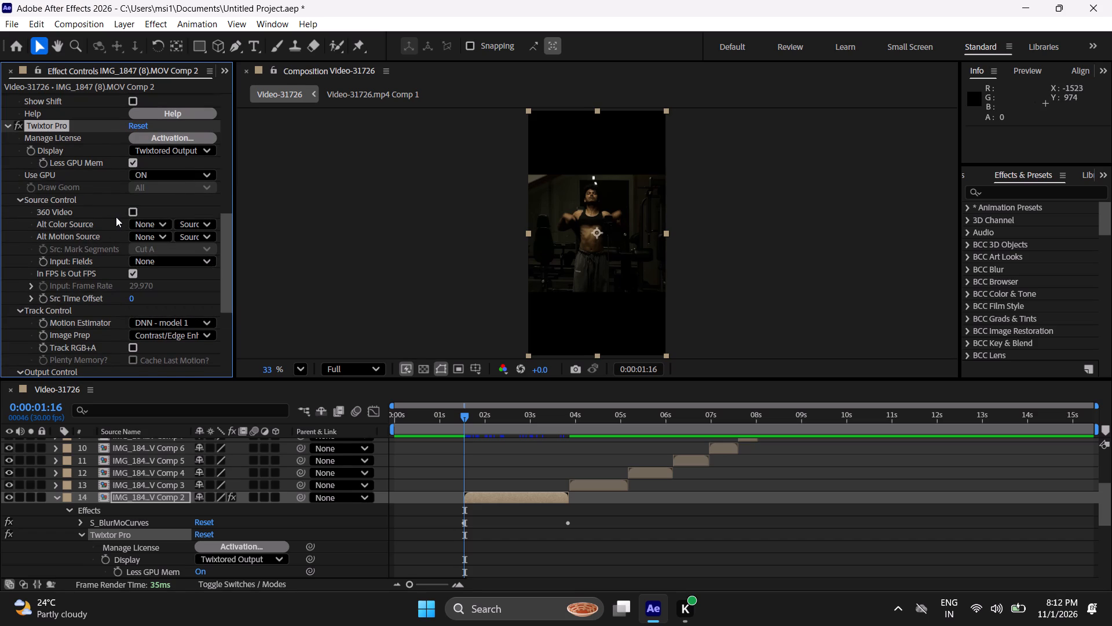
Keyframe Twixtor Pro's Speed % at 100.000 on the Comp 2 layer's in point, 0:00:01:16.
scroll(116, 217, "down", 4)
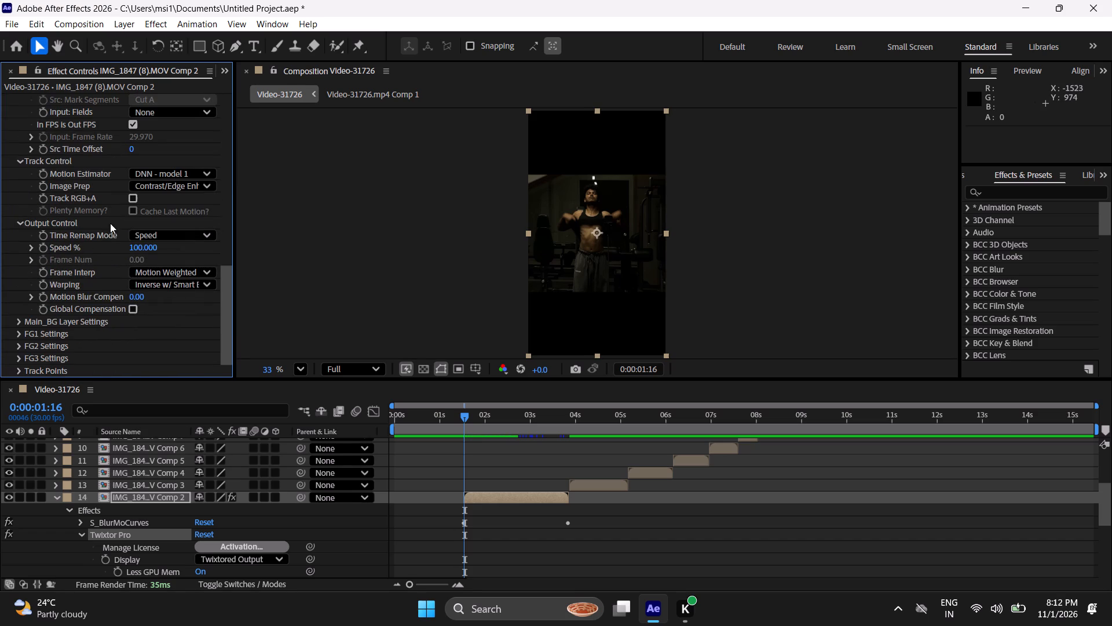
left_click(45, 247)
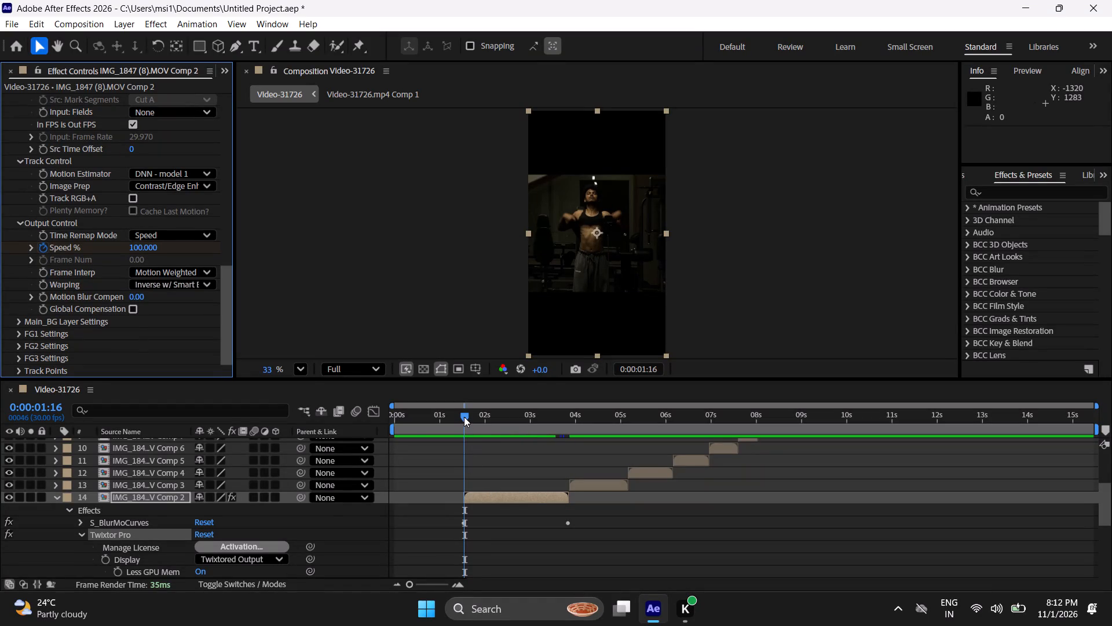
Add a Twixtor Pro Speed % keyframe of 60.000 on the Comp 2 layer at 0:00:02:20.
left_click_drag(464, 417, 500, 416)
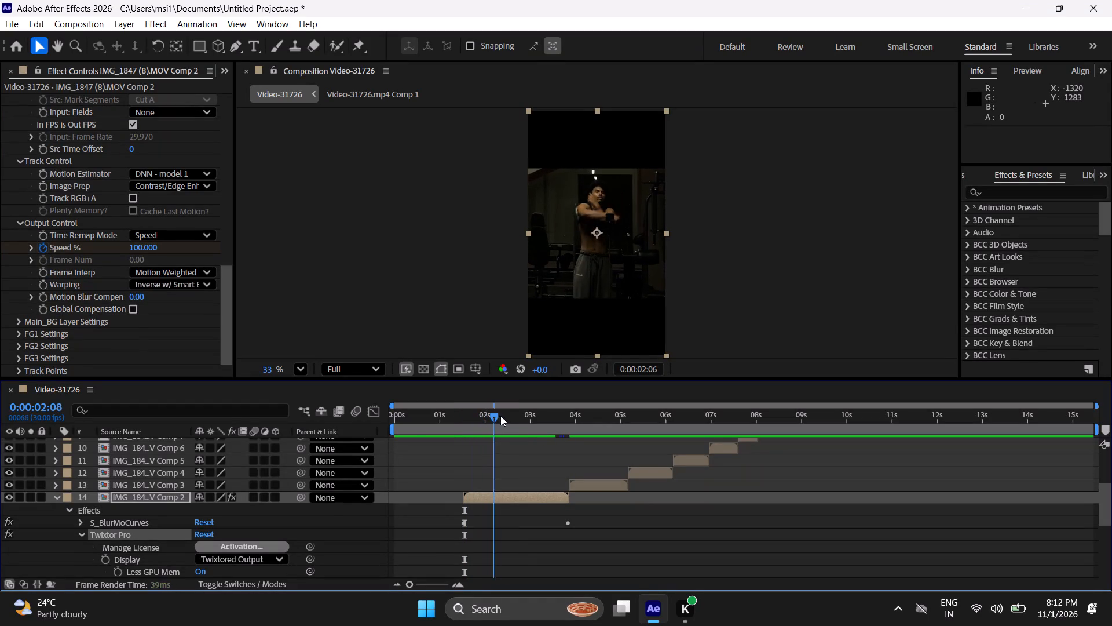
left_click_drag(500, 416, 519, 415)
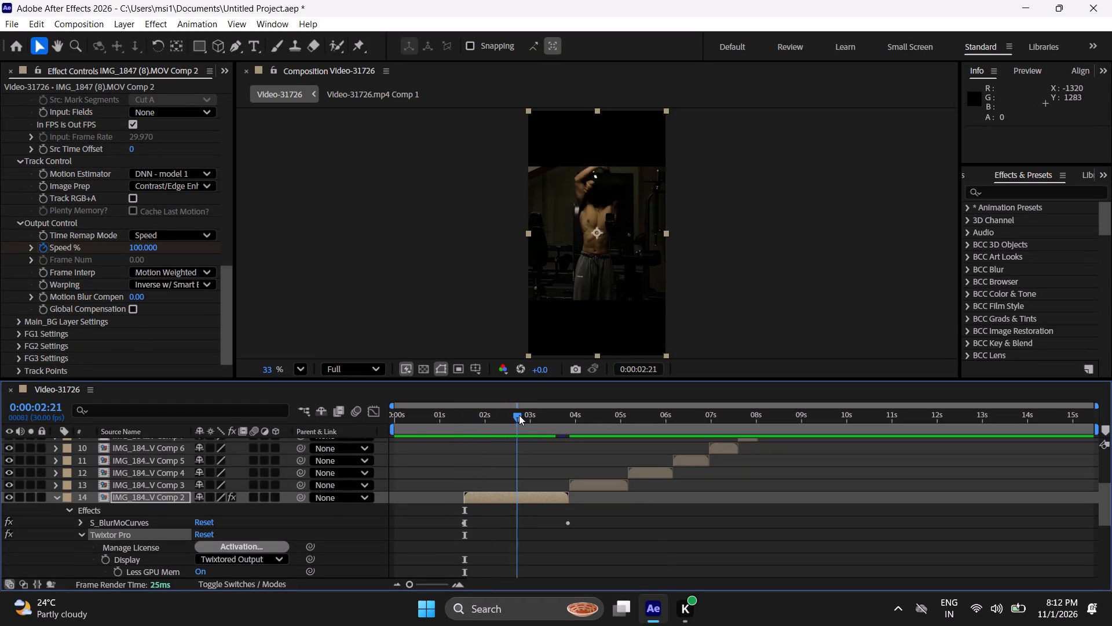
left_click_drag(519, 415, 515, 417)
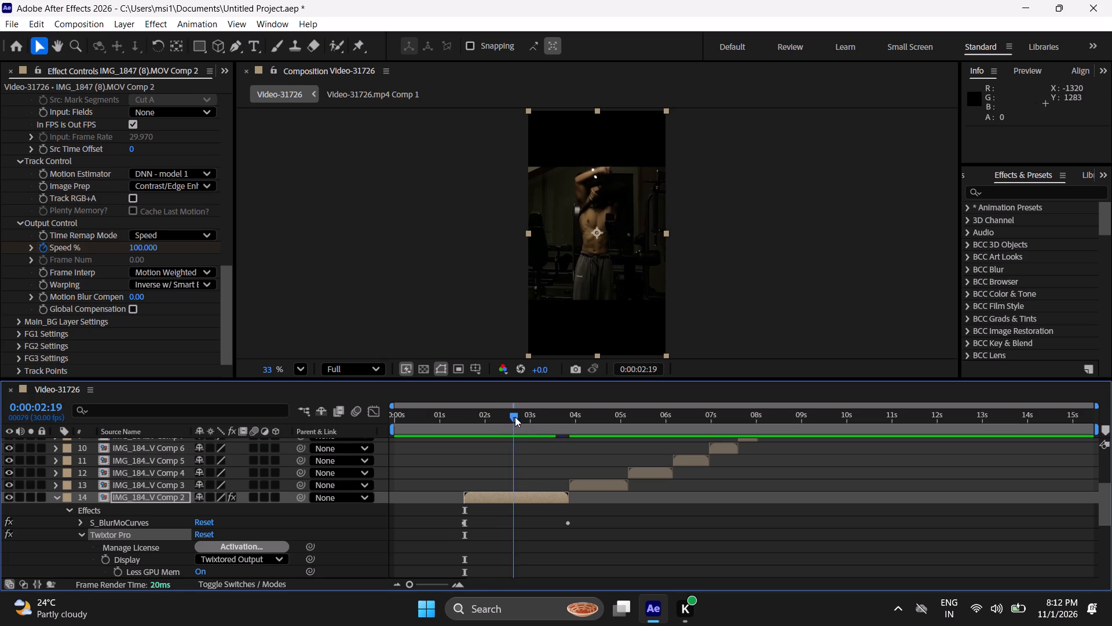
left_click_drag(515, 417, 515, 416)
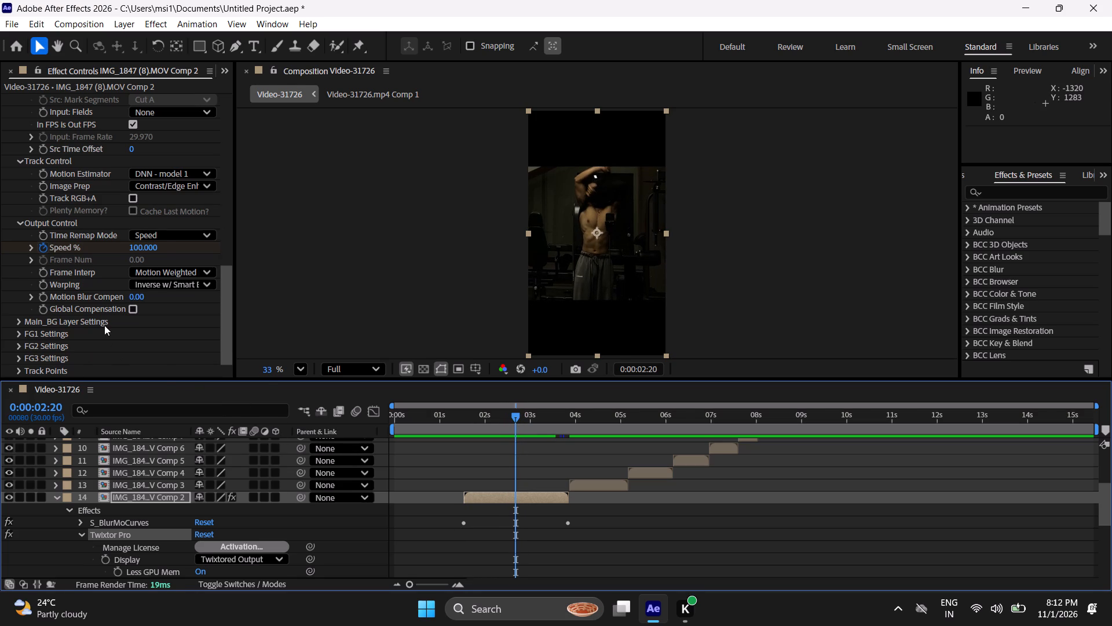
left_click(140, 252)
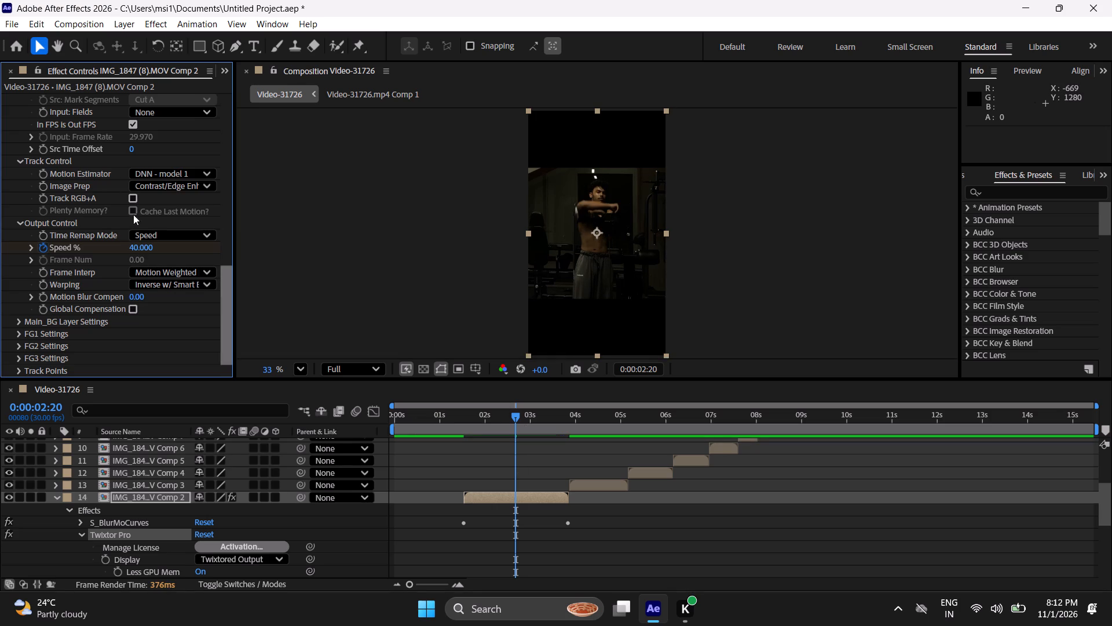
left_click(133, 250)
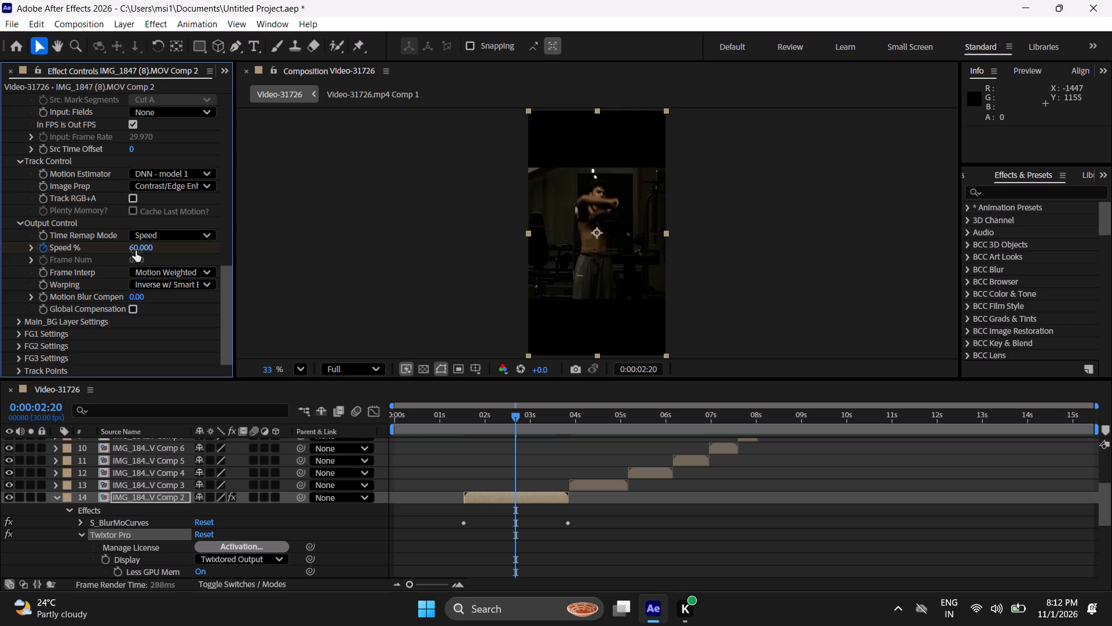
Reveal the Comp 2 layer's keyframes and add a Speed % keyframe of 100.000 near the clip's end, at 0:00:03:23.
left_click_drag(519, 420, 561, 439)
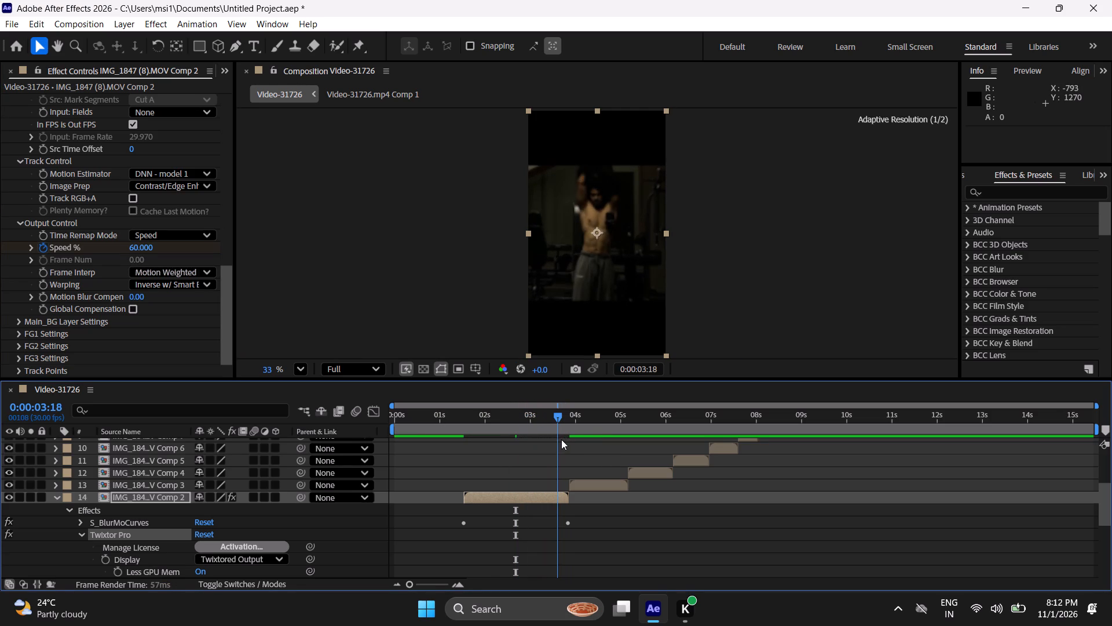
left_click_drag(561, 439, 566, 438)
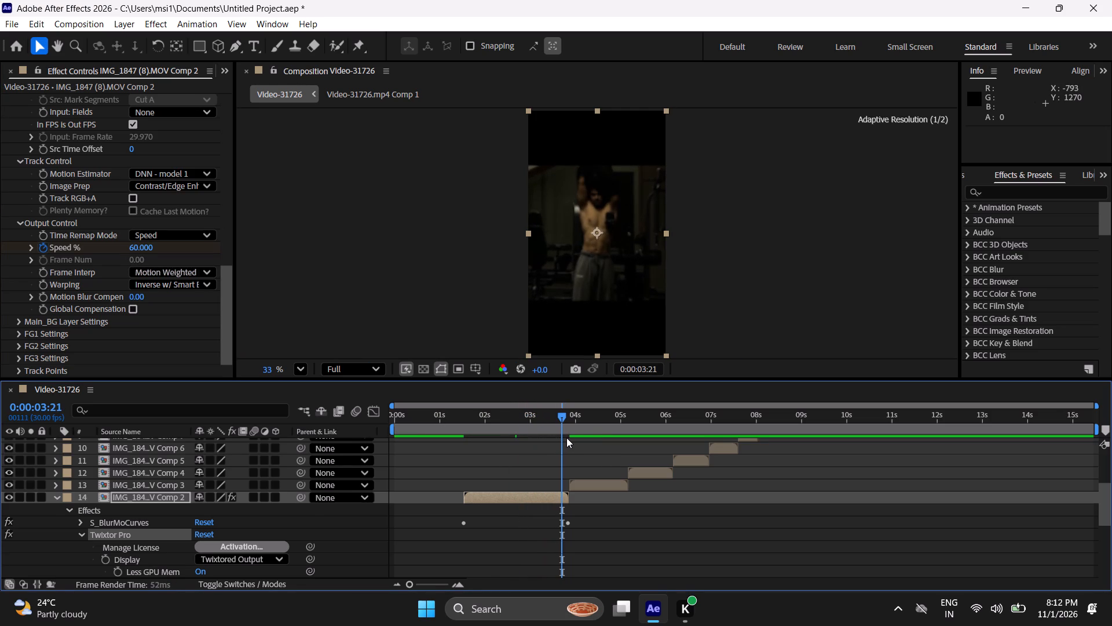
key("u")
scroll(566, 438, "down", 1)
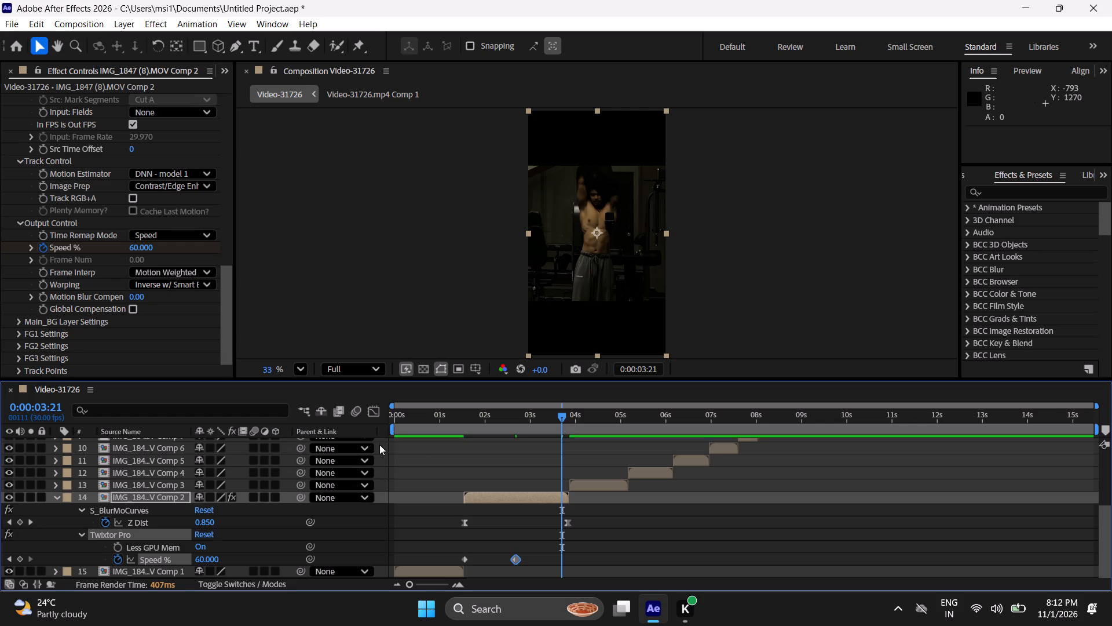
left_click(565, 417)
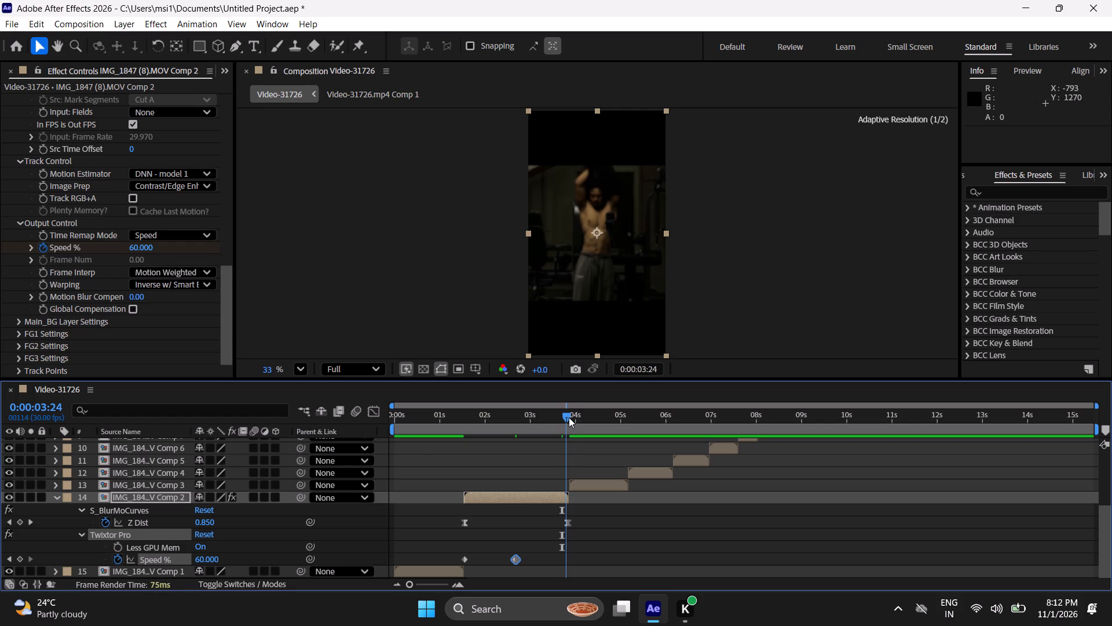
left_click_drag(140, 249, 149, 259)
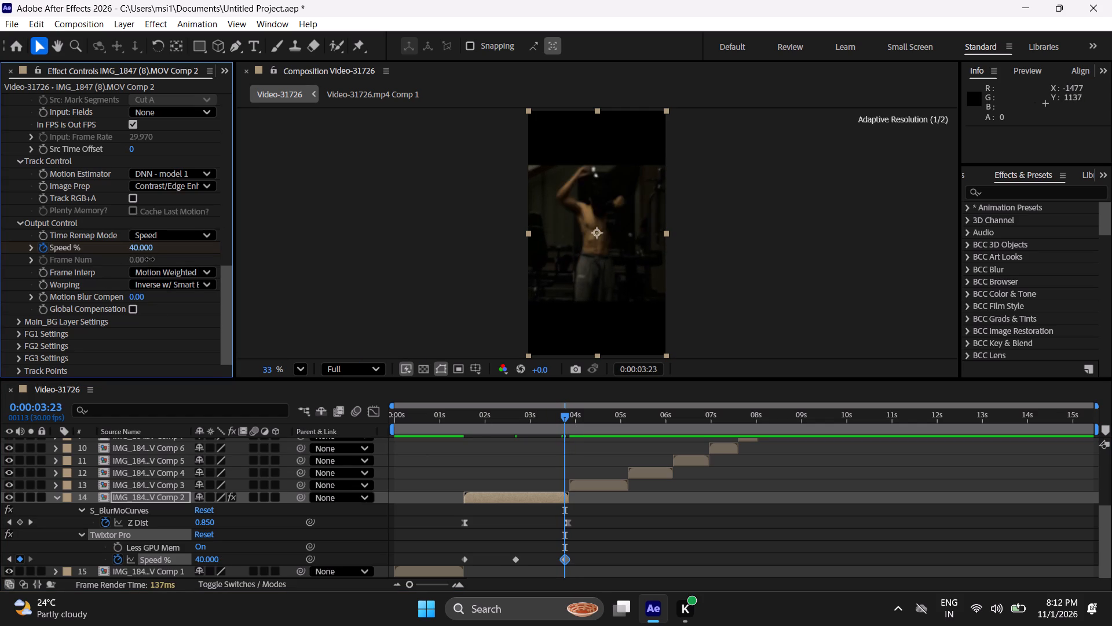
left_click_drag(149, 259, 167, 257)
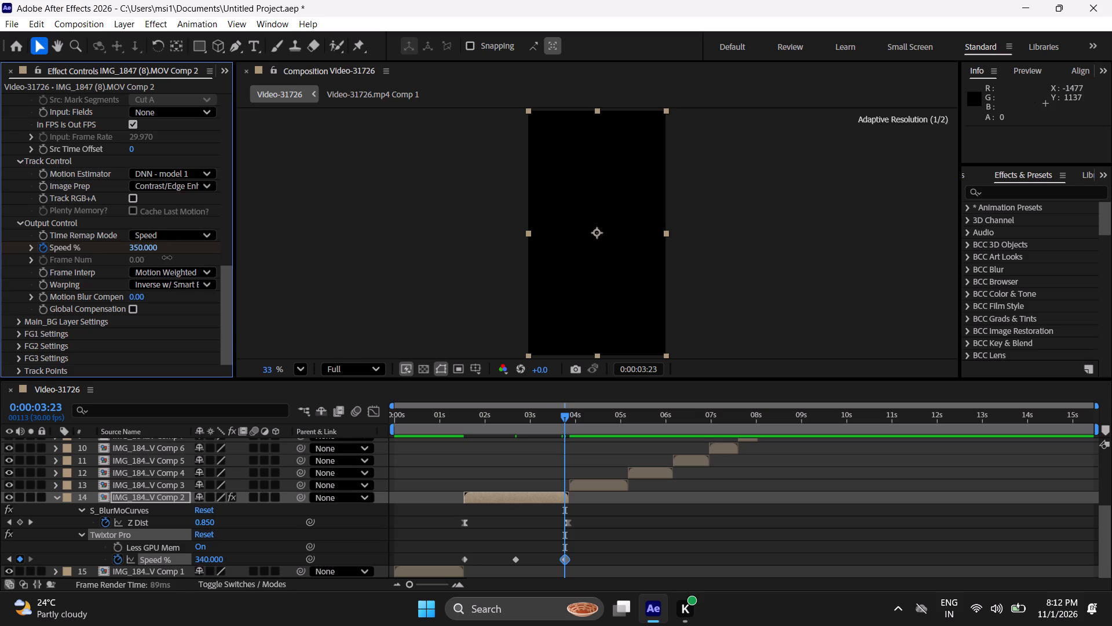
left_click_drag(167, 257, 153, 258)
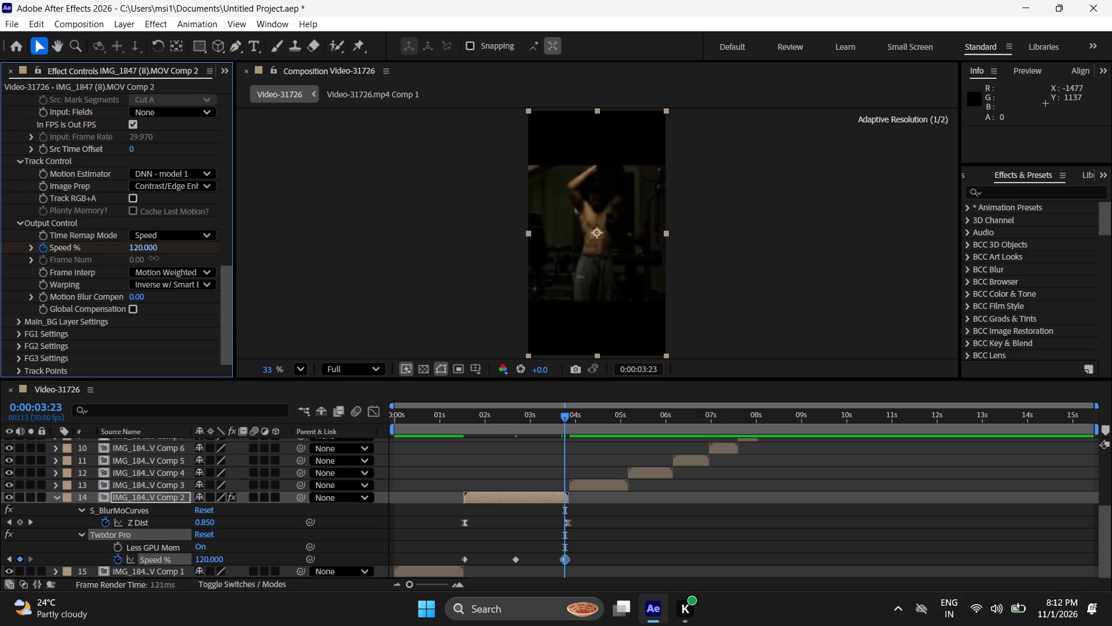
left_click_drag(153, 258, 152, 258)
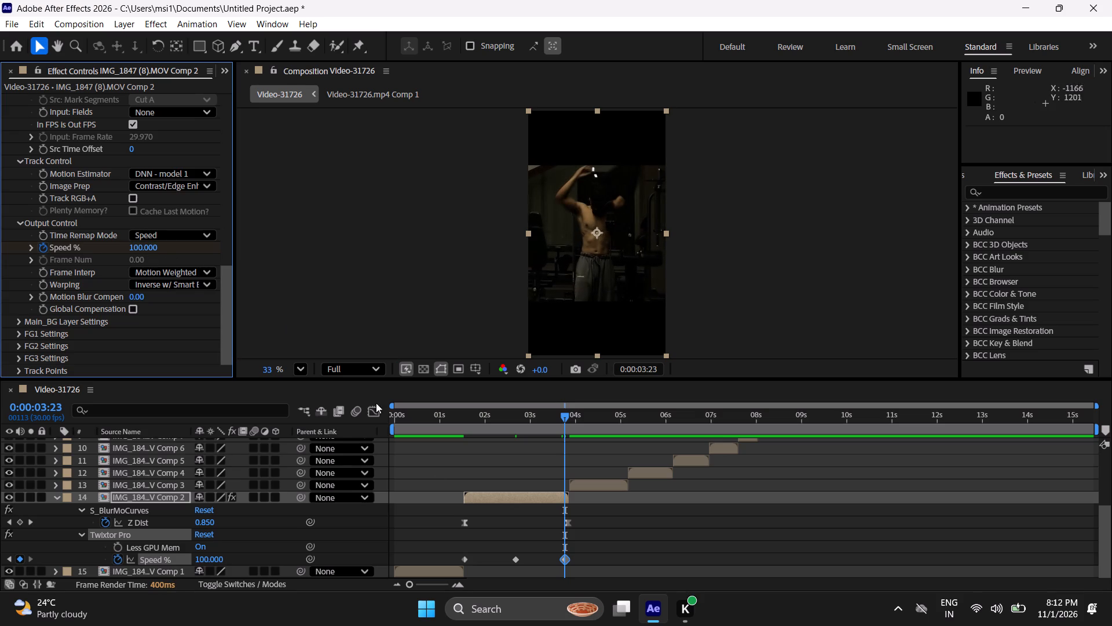
Apply Easy Ease to all three Twixtor Pro Speed % keyframes on the Comp 2 layer.
scroll(496, 528, "down", 1)
left_click(154, 558)
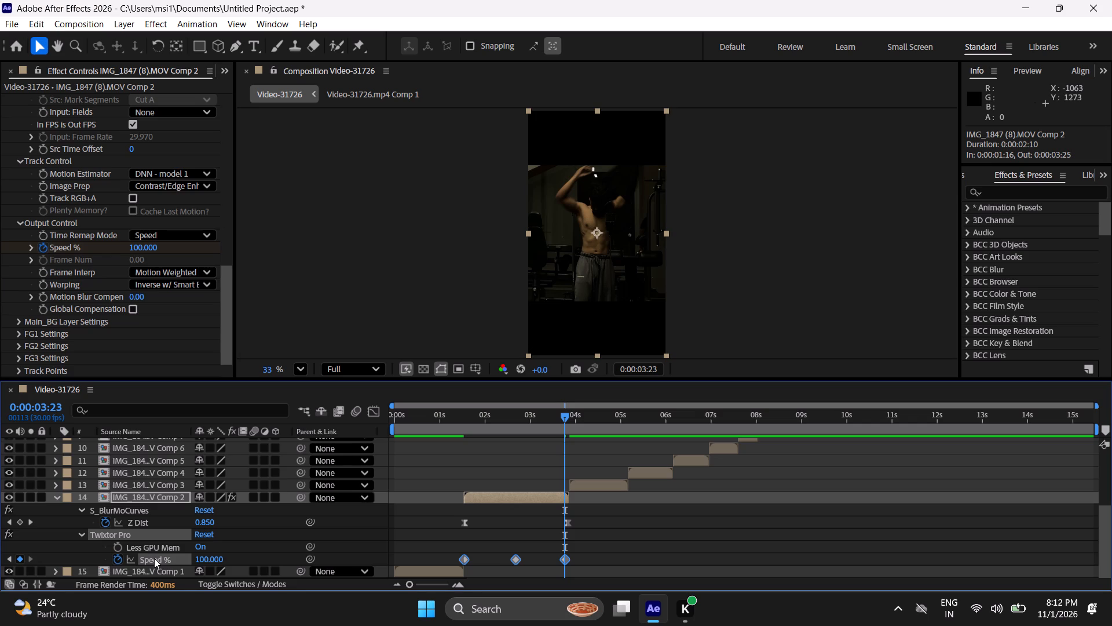
key("F9")
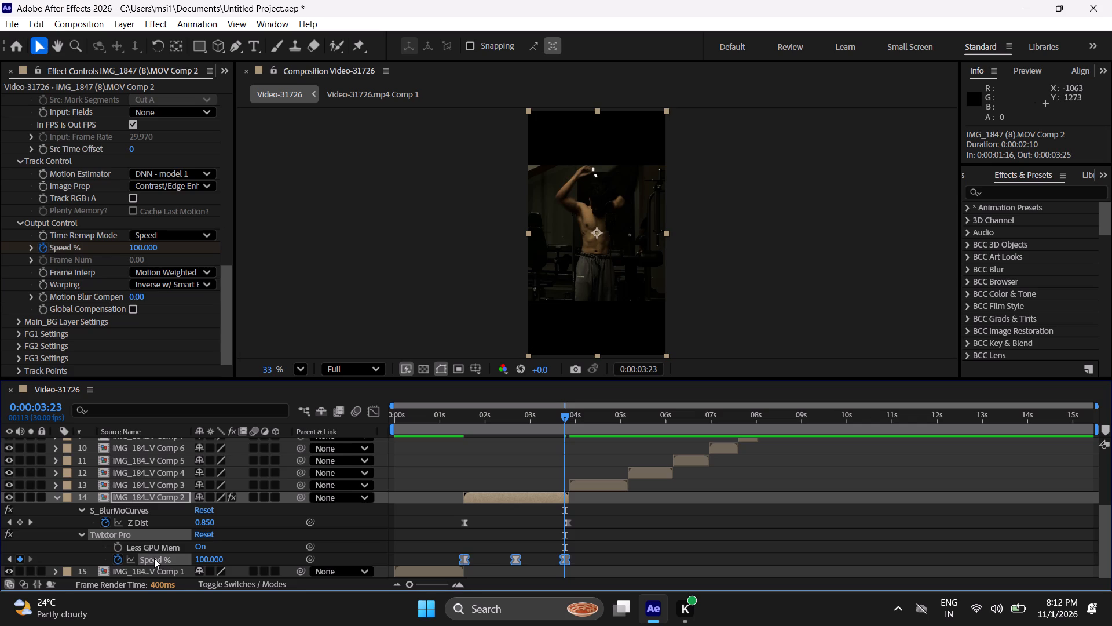
Lengthen the outgoing ease handle of the middle Speed % keyframe in the value graph to about 0:00:03:10, keeping it nearly level.
left_click(378, 420)
left_click(376, 405)
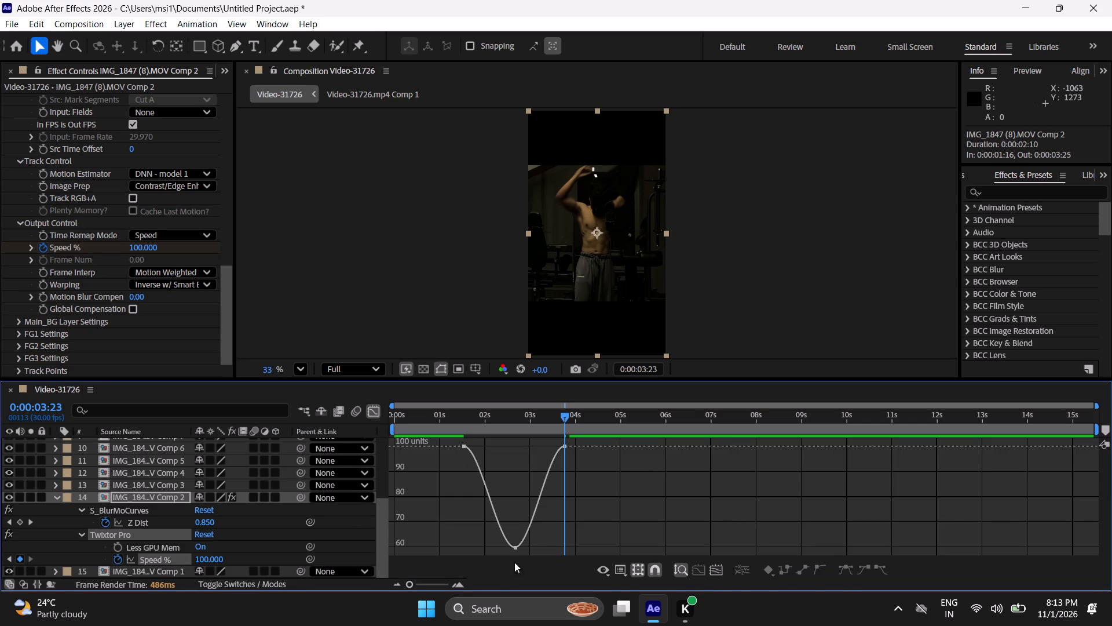
double_click(462, 581)
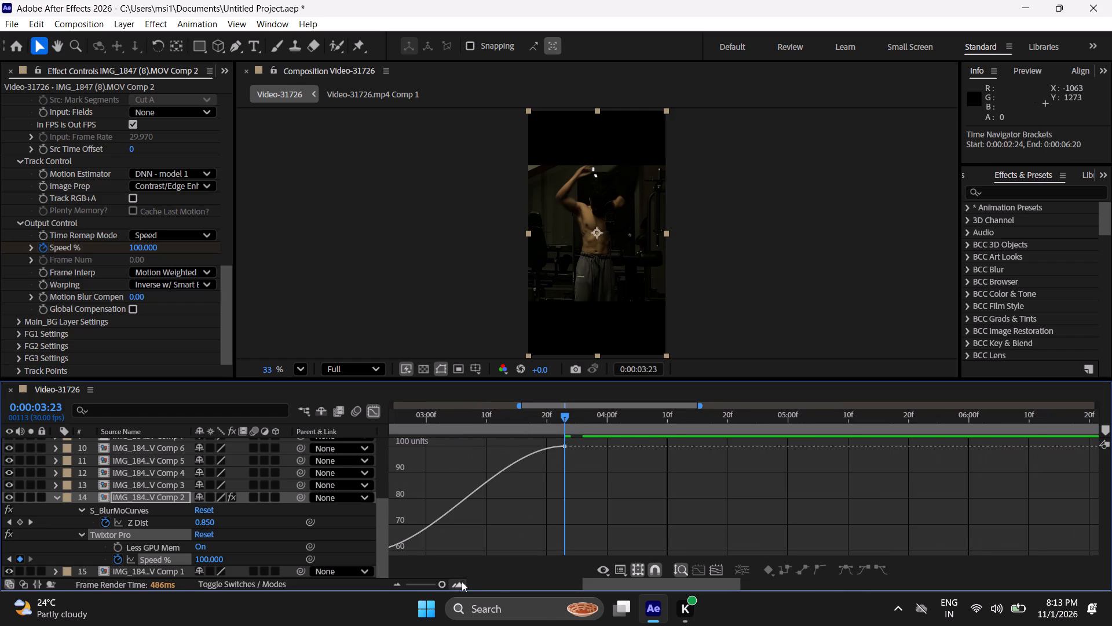
scroll(539, 532, "right", 2)
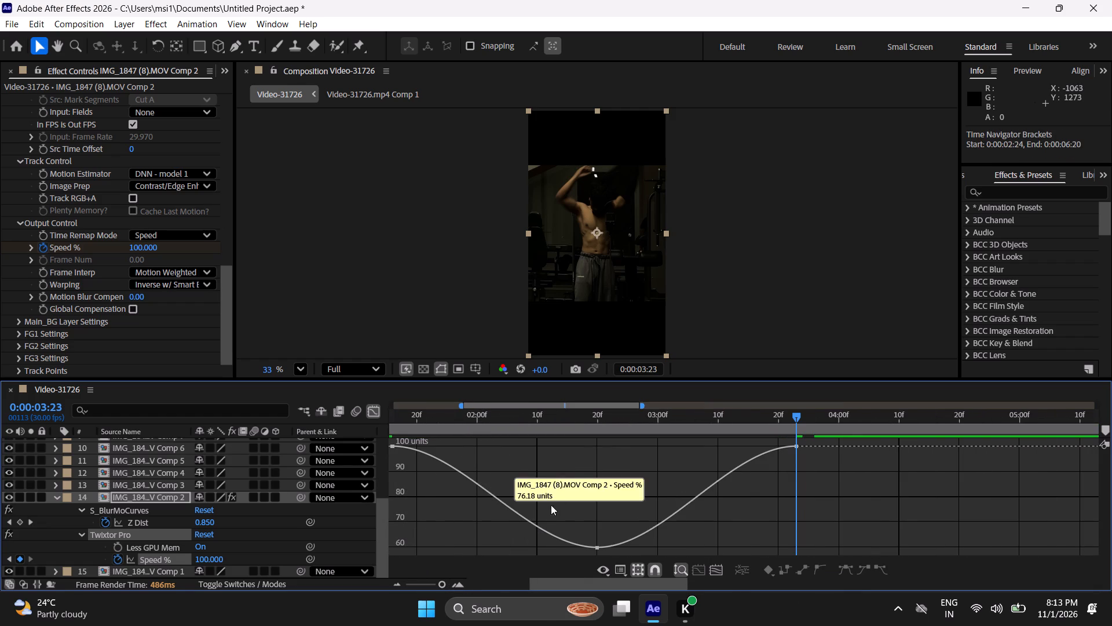
left_click_drag(524, 532, 683, 561)
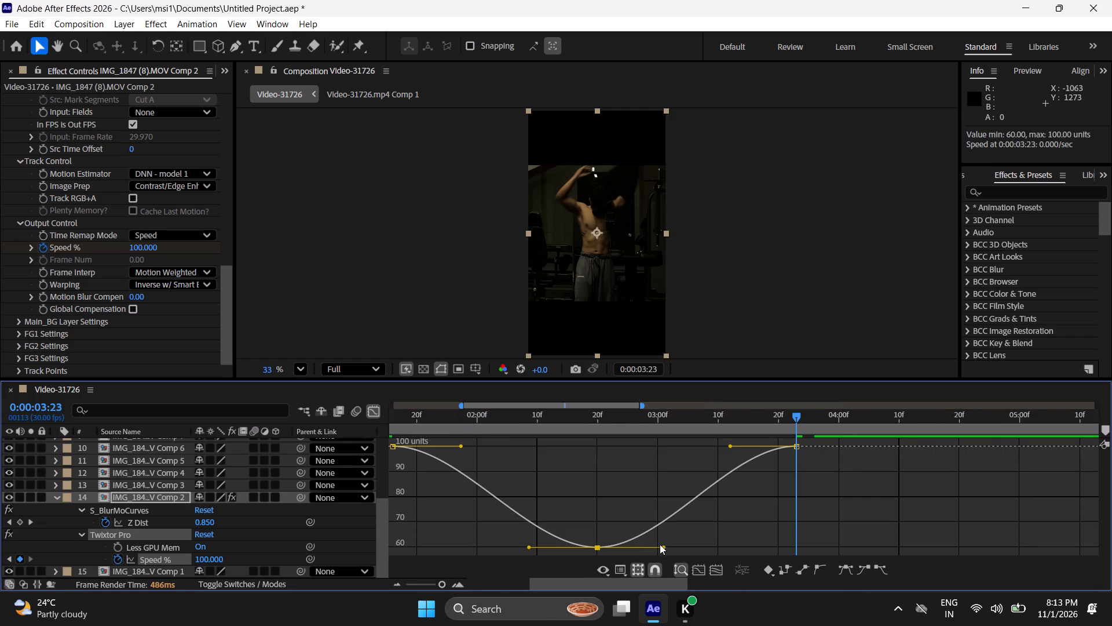
left_click_drag(667, 547, 719, 547)
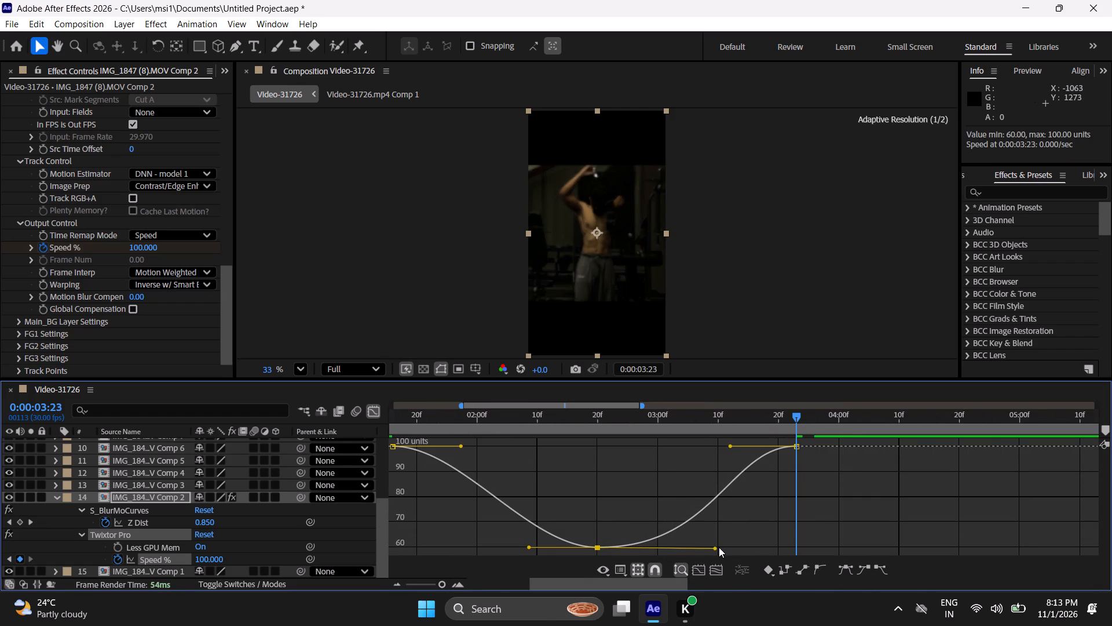
left_click_drag(719, 547, 724, 544)
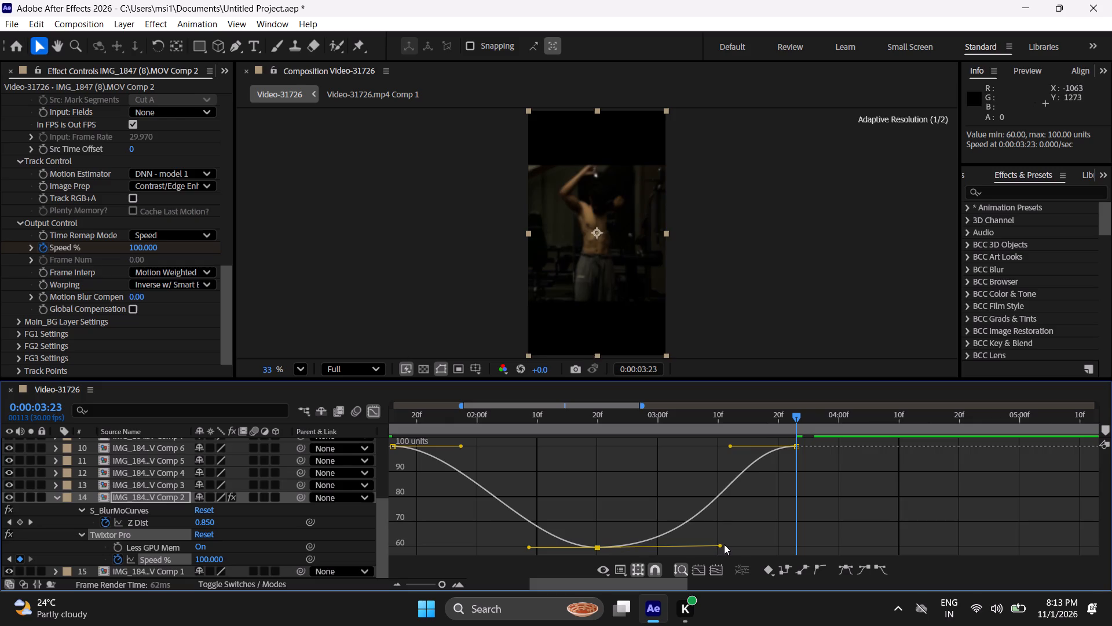